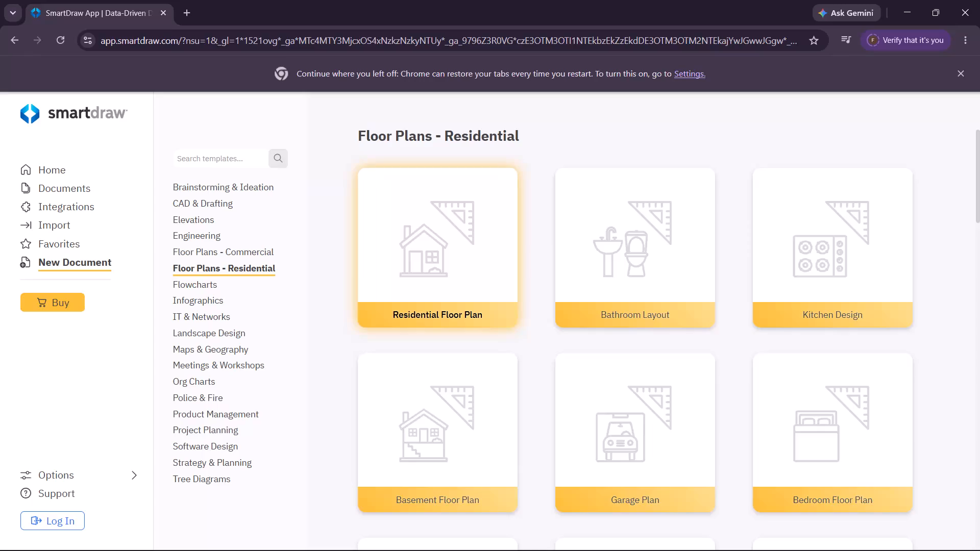
Open a blank Custom Scaled Drawing from the CAD & Drafting templates and dismiss the browser's restore notice.
click(213, 203)
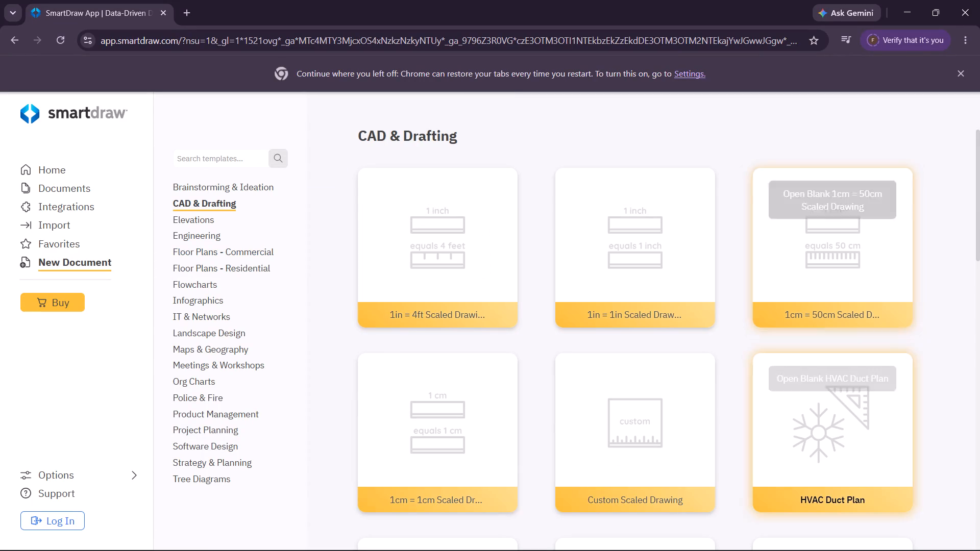
click(685, 412)
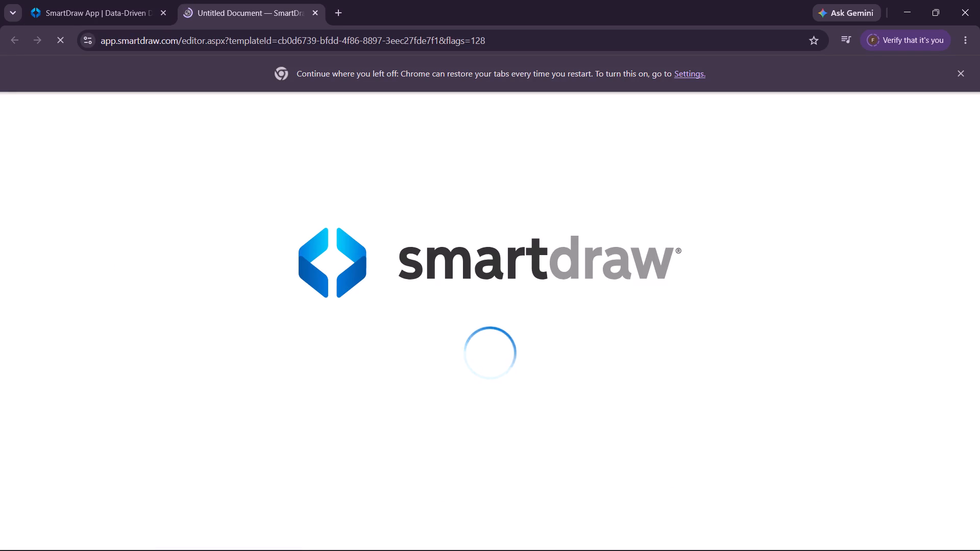
click(963, 79)
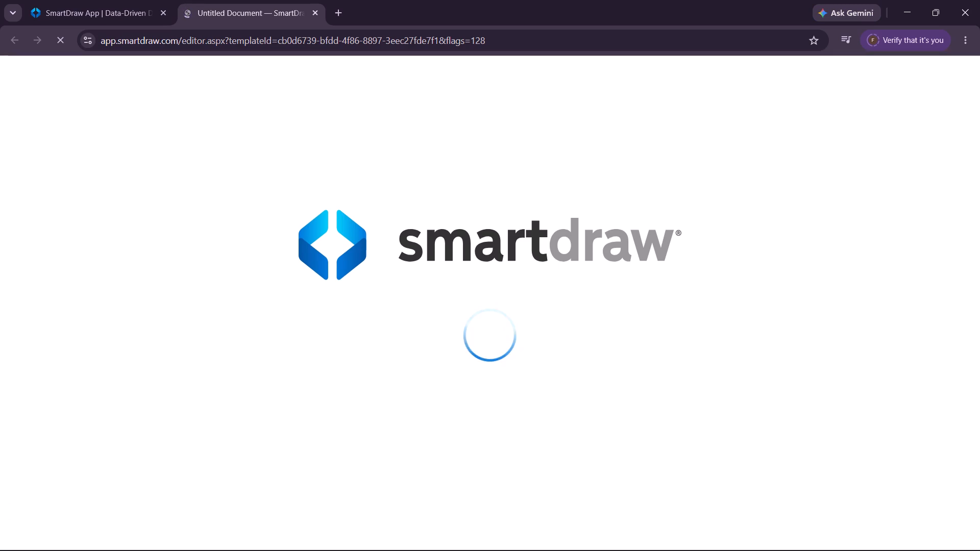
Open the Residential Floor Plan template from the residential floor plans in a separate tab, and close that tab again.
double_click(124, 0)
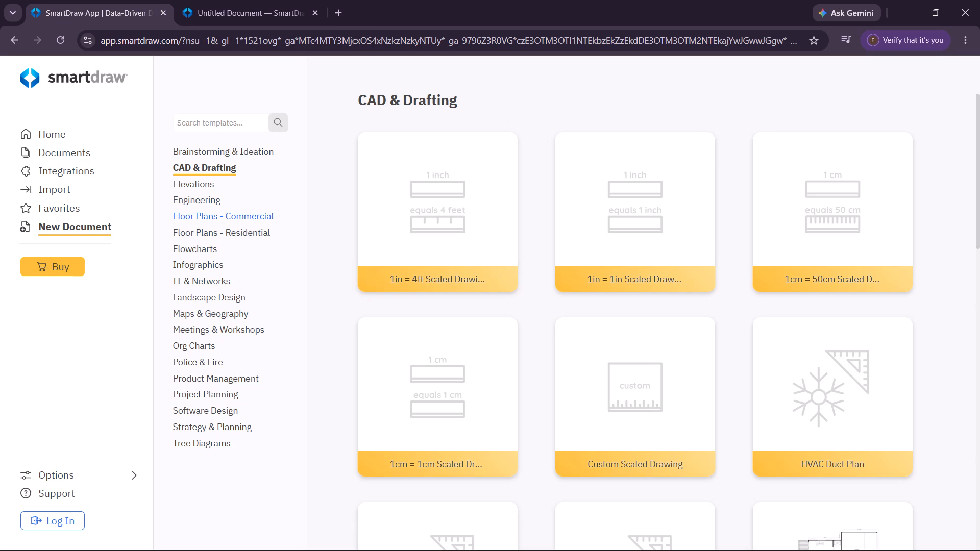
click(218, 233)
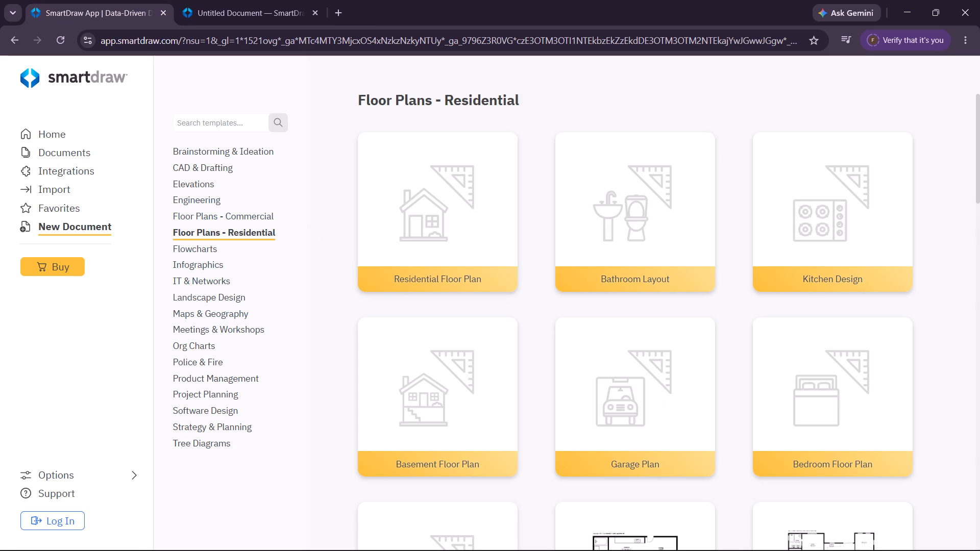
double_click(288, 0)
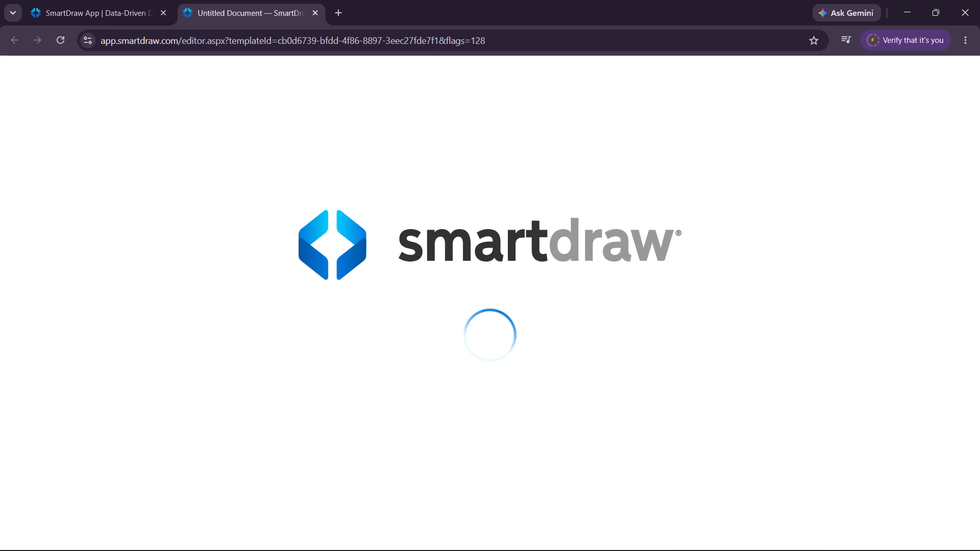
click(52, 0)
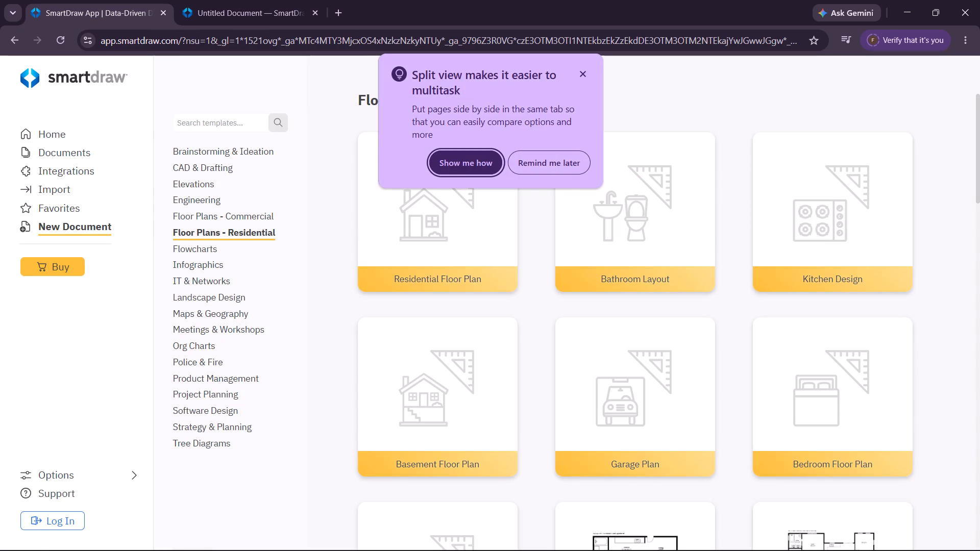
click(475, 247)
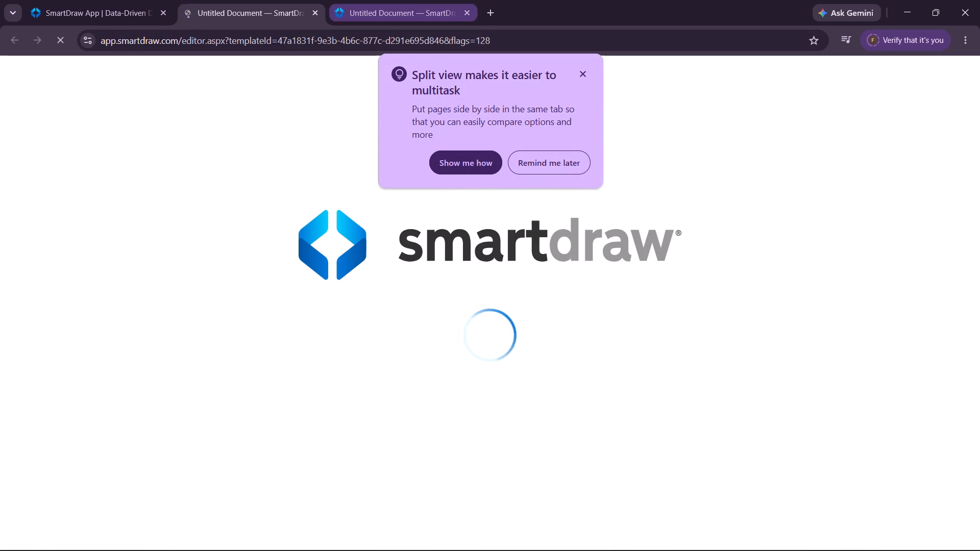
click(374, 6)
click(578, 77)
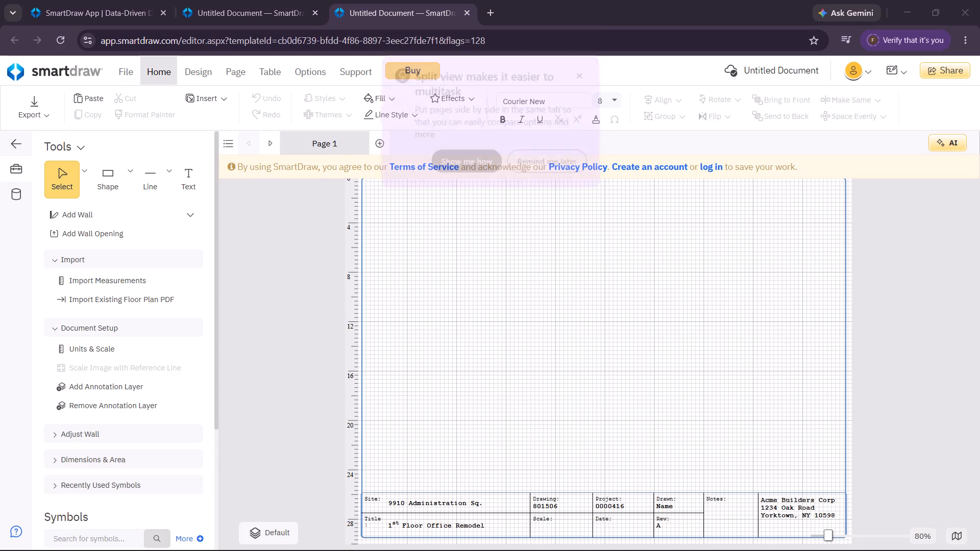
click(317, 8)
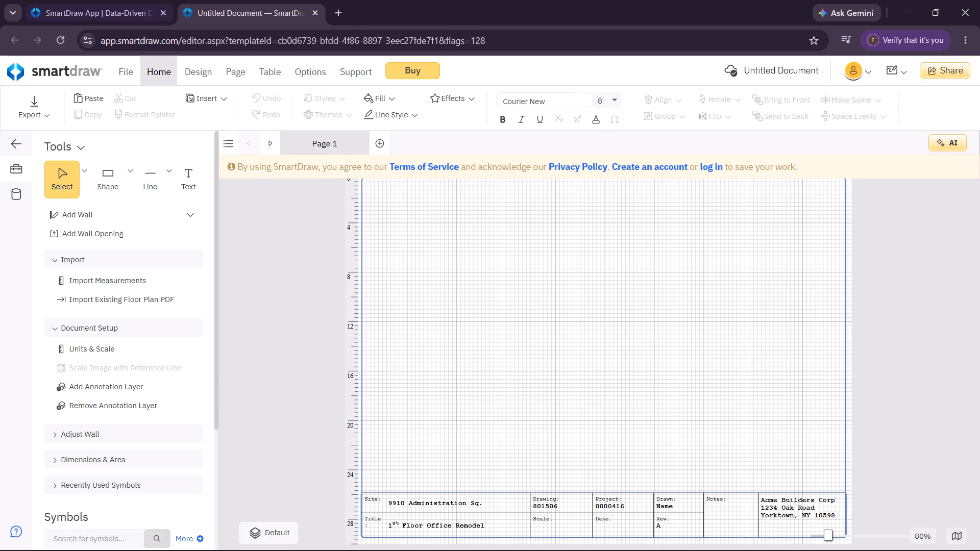
Open the Residential Floor Plan template in another tab and return to the custom scaled drawing.
click(125, 1)
click(439, 262)
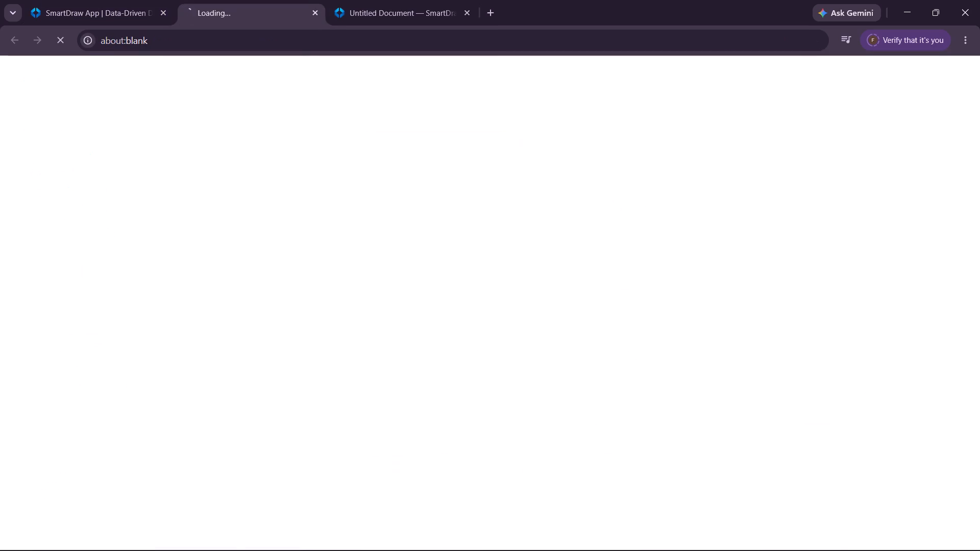
click(393, 0)
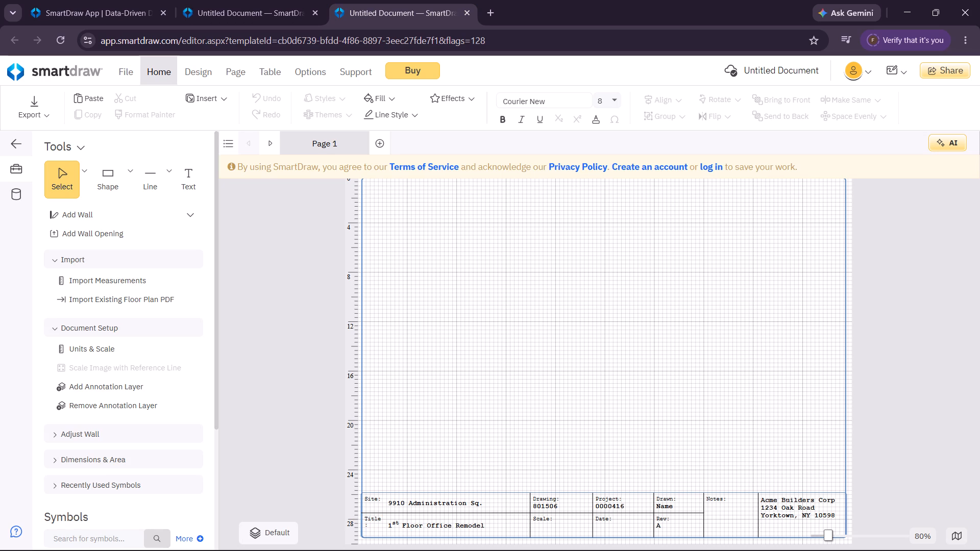
Set the drawing's scale to 1/32:1 in the Units & Scale settings.
click(135, 355)
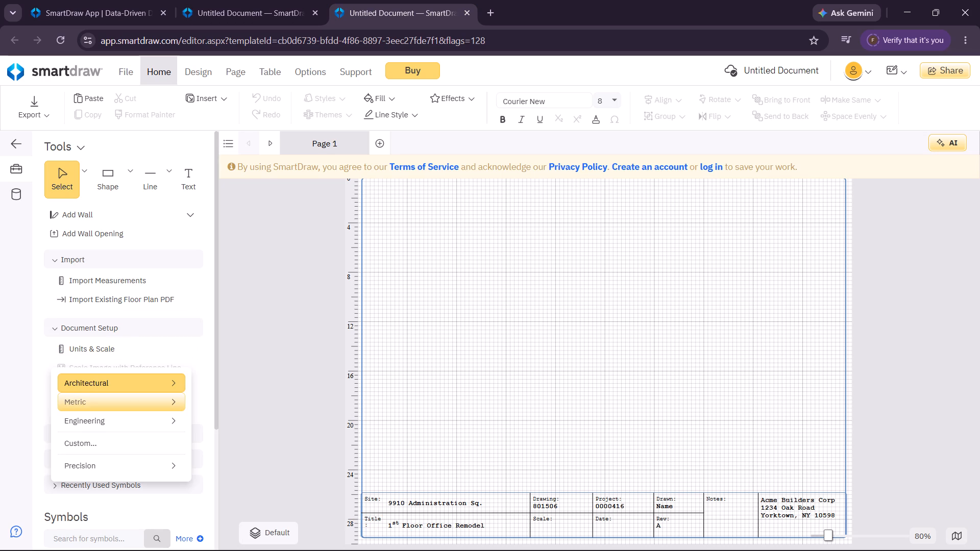
click(142, 417)
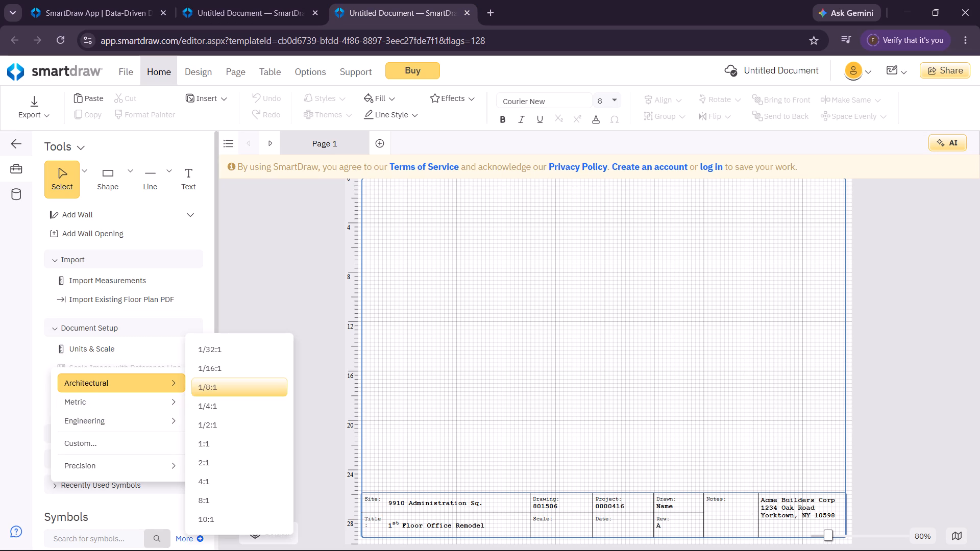
click(210, 355)
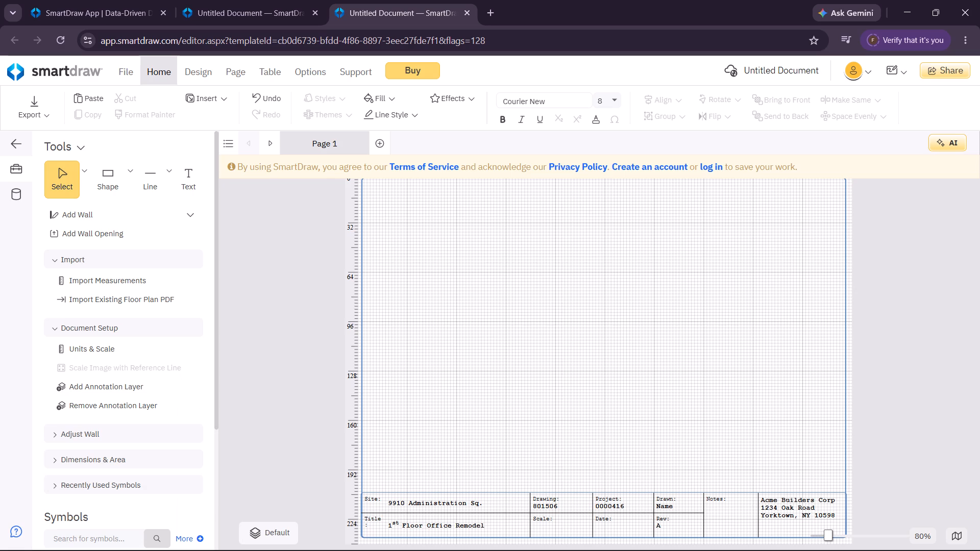
Place the cross-shaped building outline, about 180 by 180, near the upper edge of the page.
drag(215, 349, 214, 460)
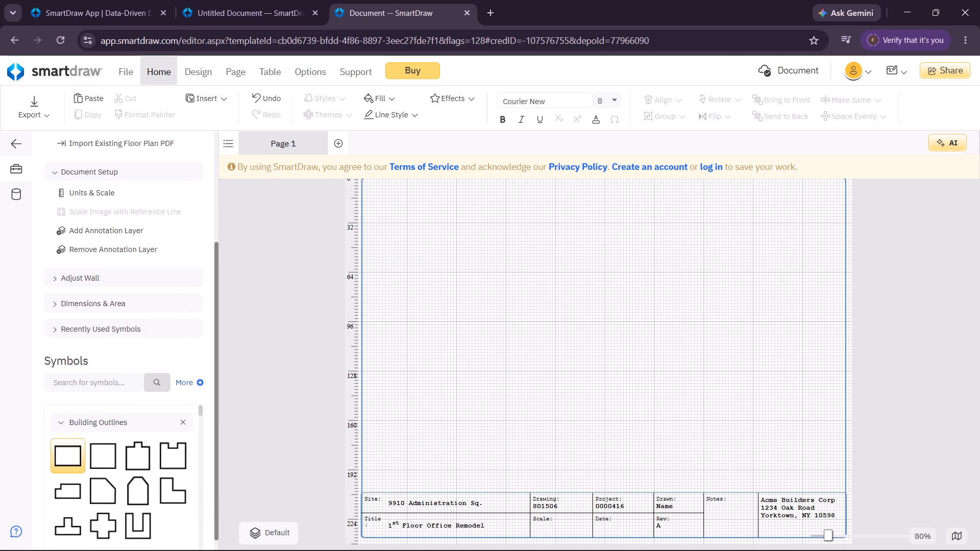
drag(214, 460, 226, 522)
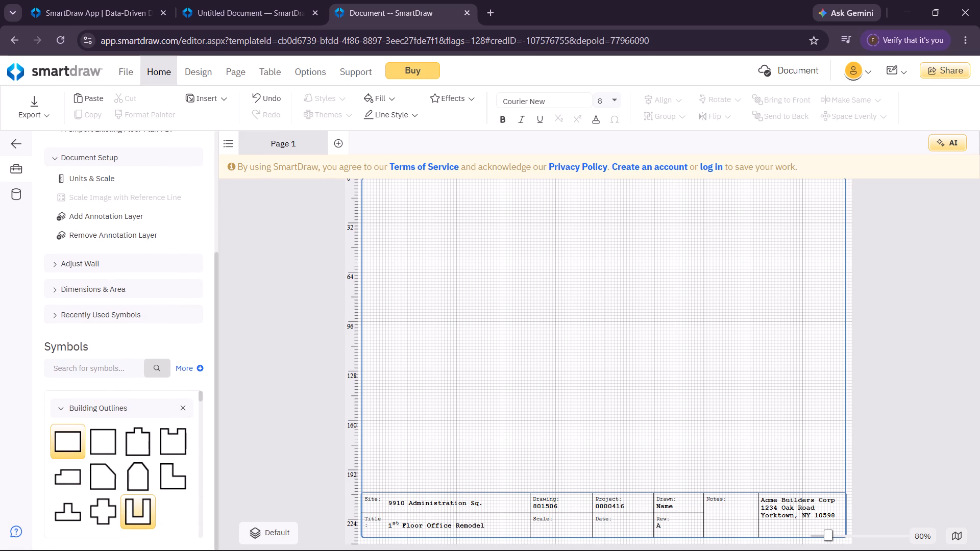
click(108, 518)
drag(108, 518, 140, 446)
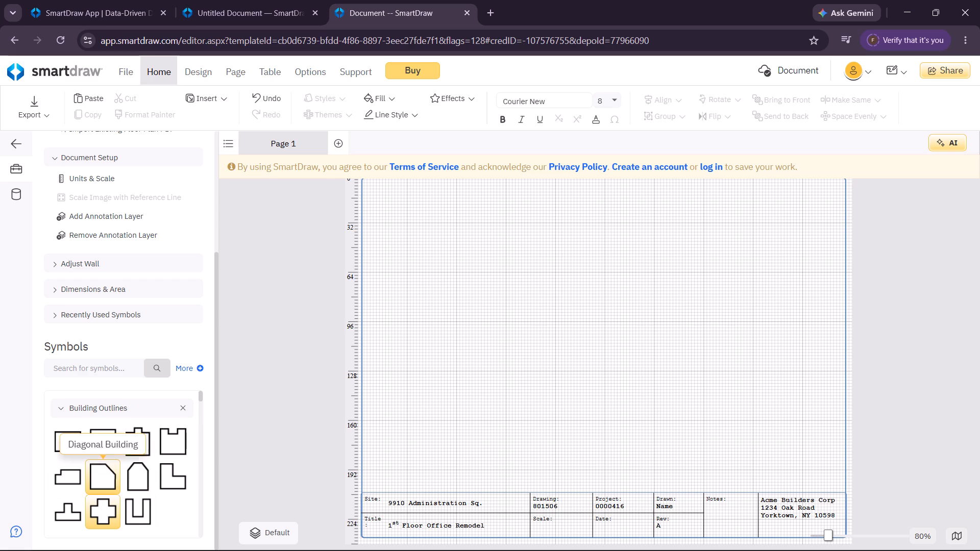
drag(140, 446, 600, 317)
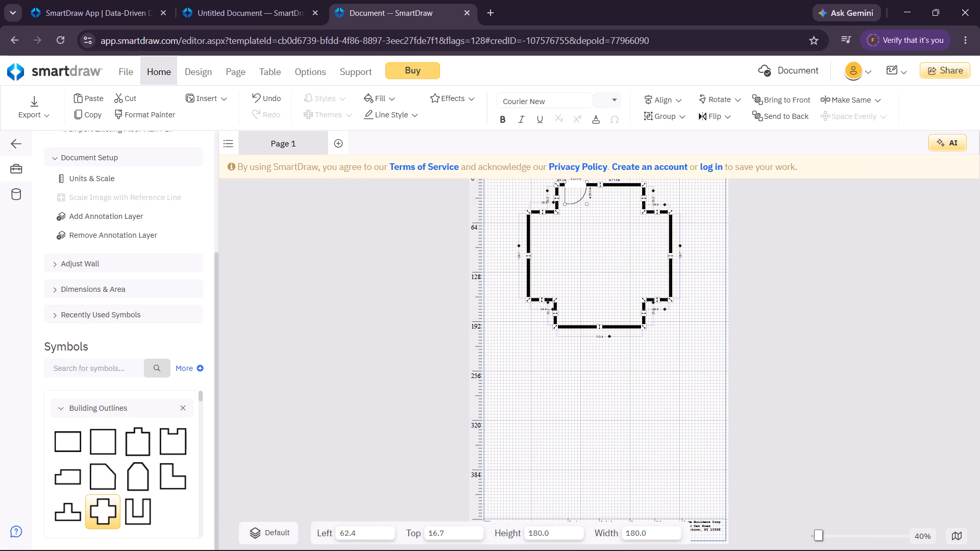
Move the left and right end walls of the cross-shaped outline outward to an overall width of about 461.
drag(526, 254, 459, 261)
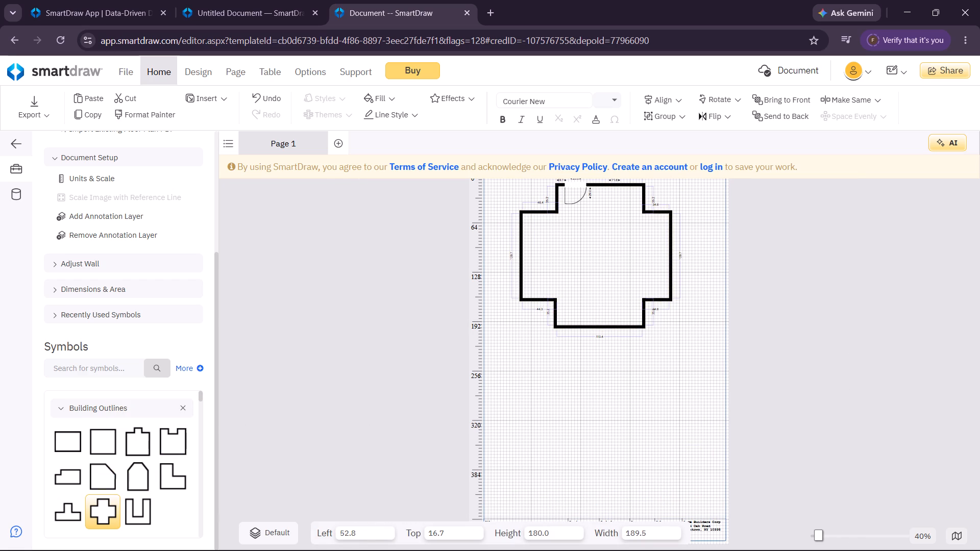
drag(459, 261, 492, 259)
drag(531, 255, 472, 258)
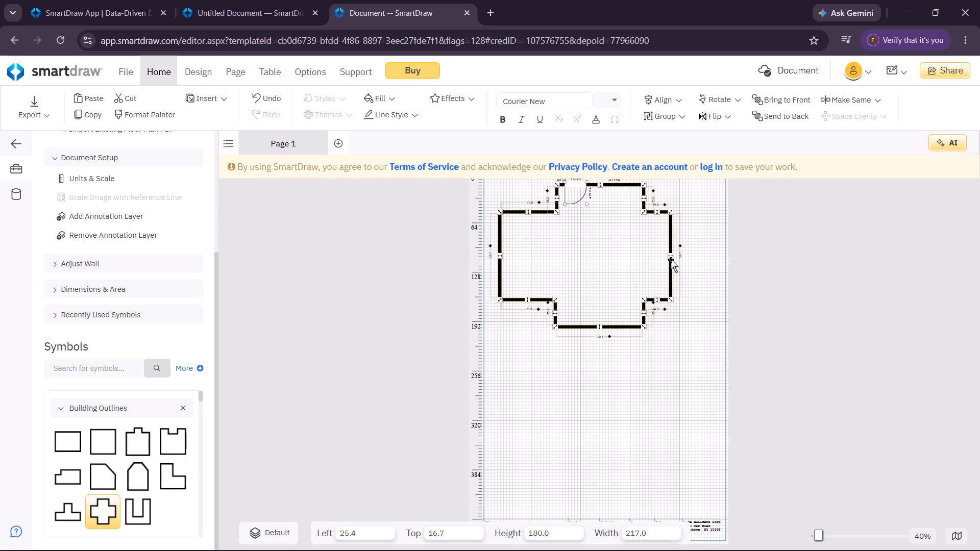
drag(671, 257, 717, 246)
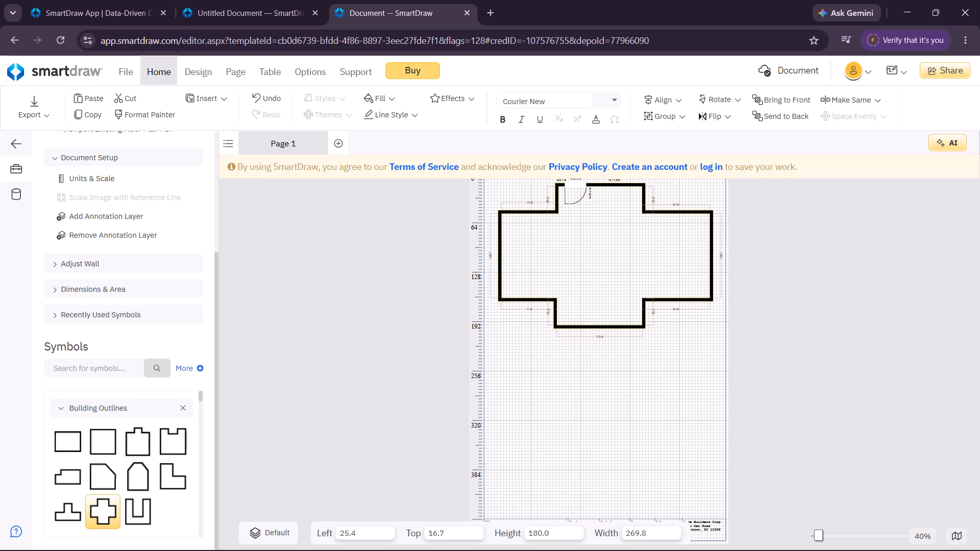
drag(717, 246, 729, 242)
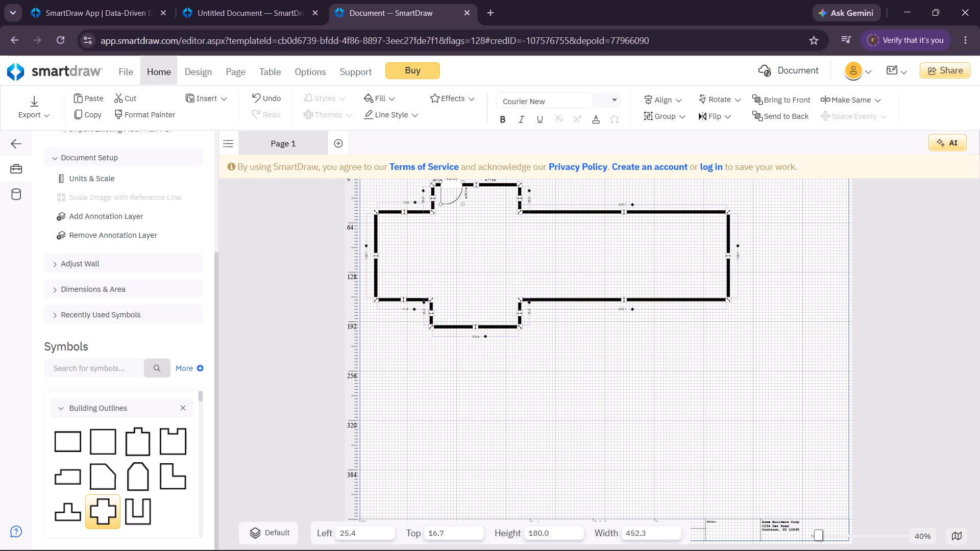
drag(376, 256, 219, 257)
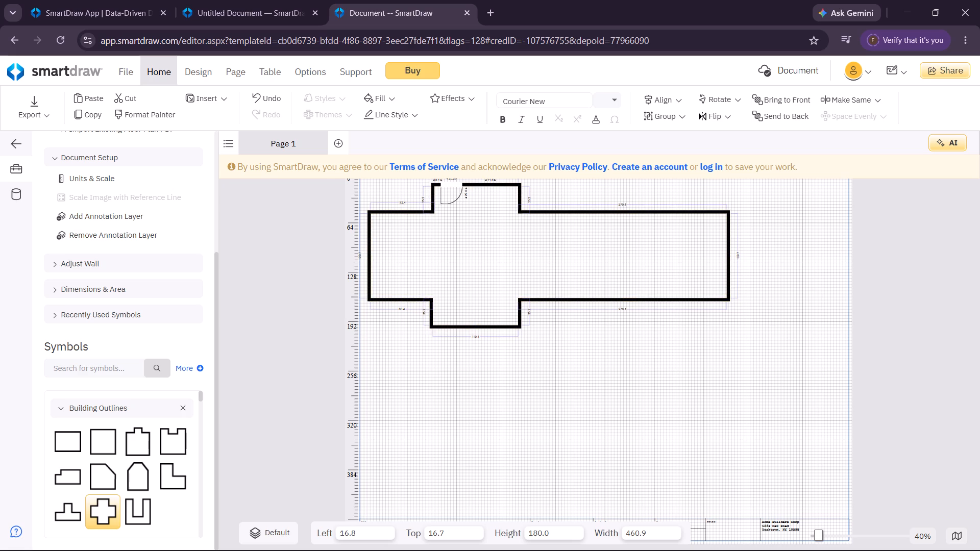
drag(219, 257, 166, 261)
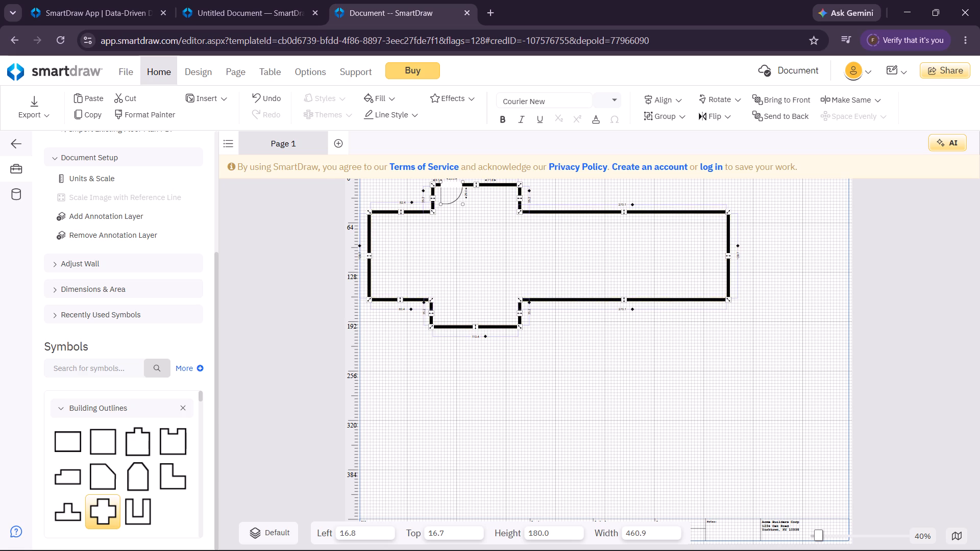
Extend the outline's lower-left section downward to an overall height of about 434 and shift its inner wall slightly right.
drag(402, 300, 404, 523)
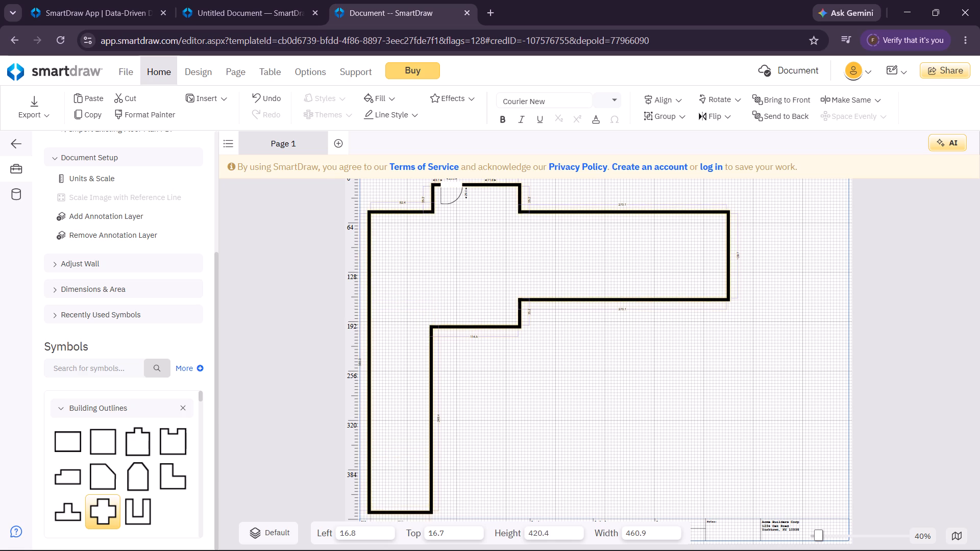
drag(404, 523, 405, 523)
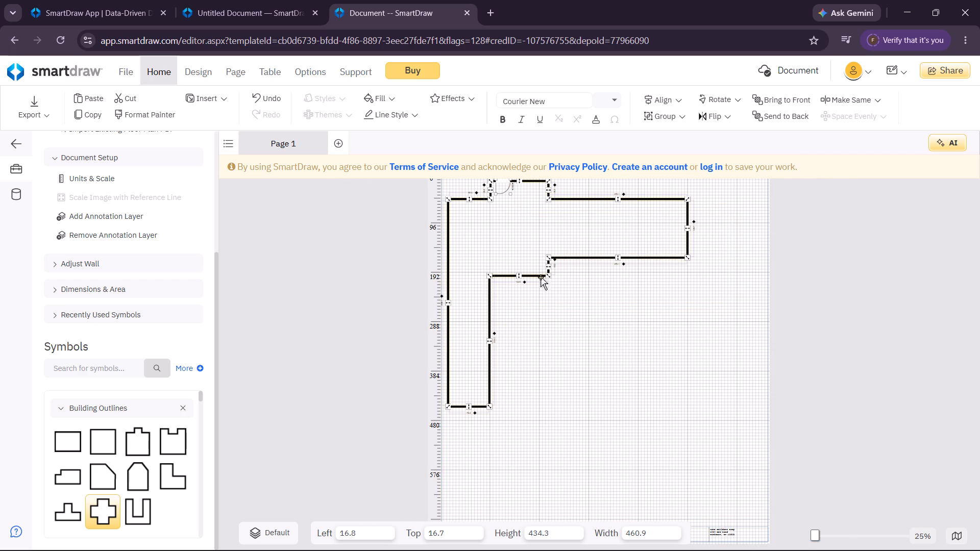
drag(492, 342, 543, 335)
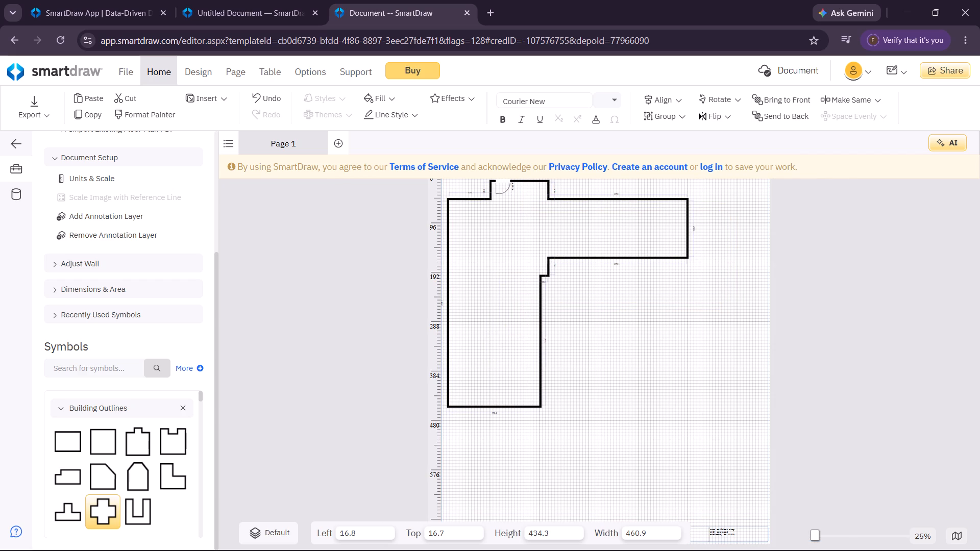
drag(543, 335, 503, 332)
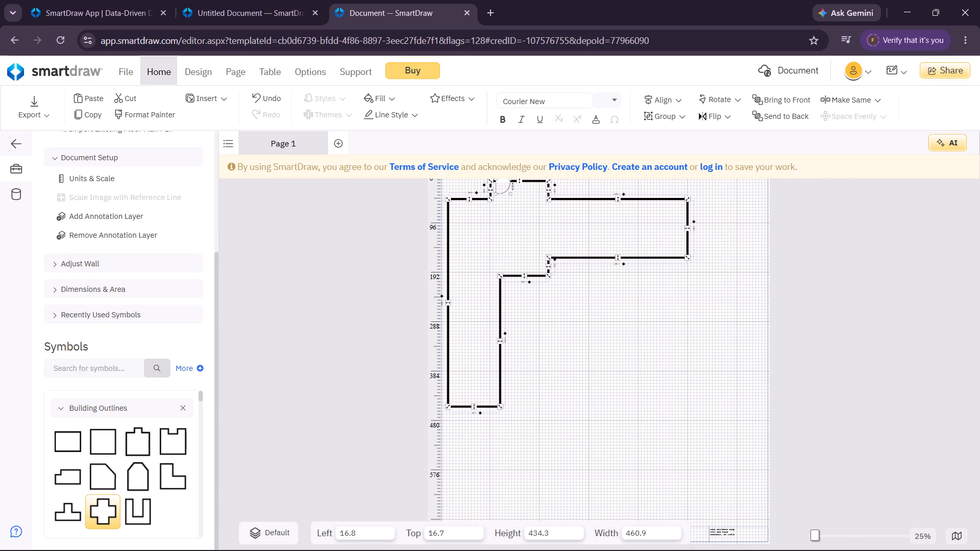
Enlarge the stepped inner corner of the outline by moving its lower wall down and its right wall further right.
drag(524, 275, 525, 320)
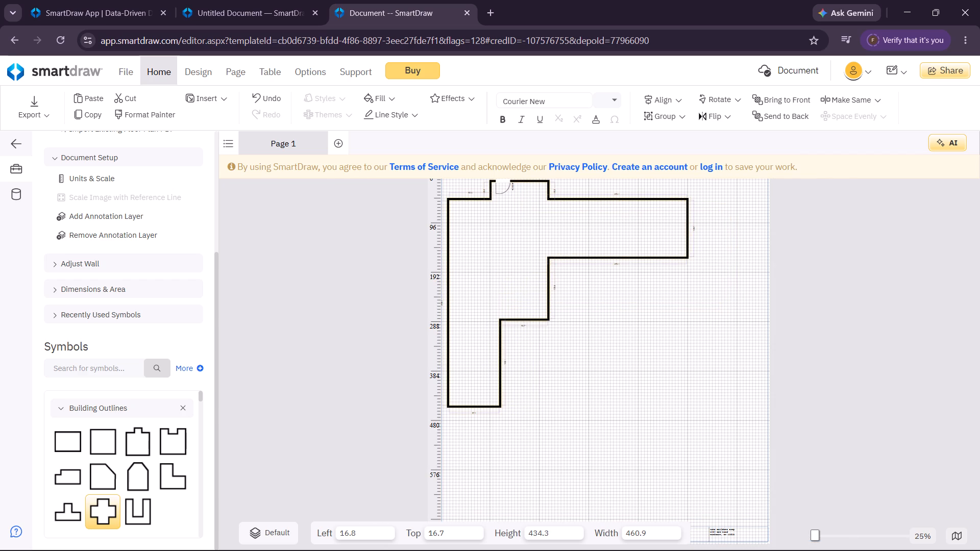
click(551, 288)
click(547, 289)
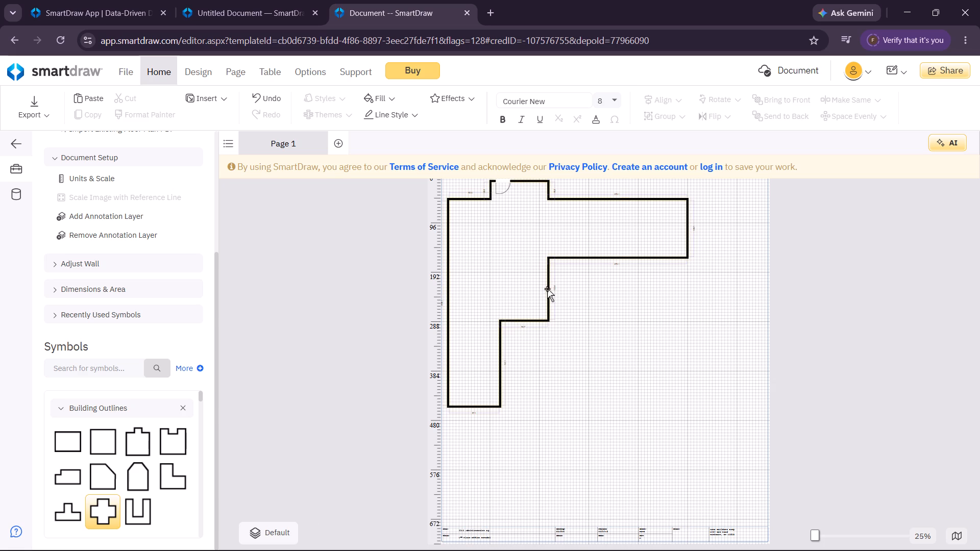
drag(547, 289, 598, 287)
Rename the page as "school plan skeleton strucure".
right_click(319, 139)
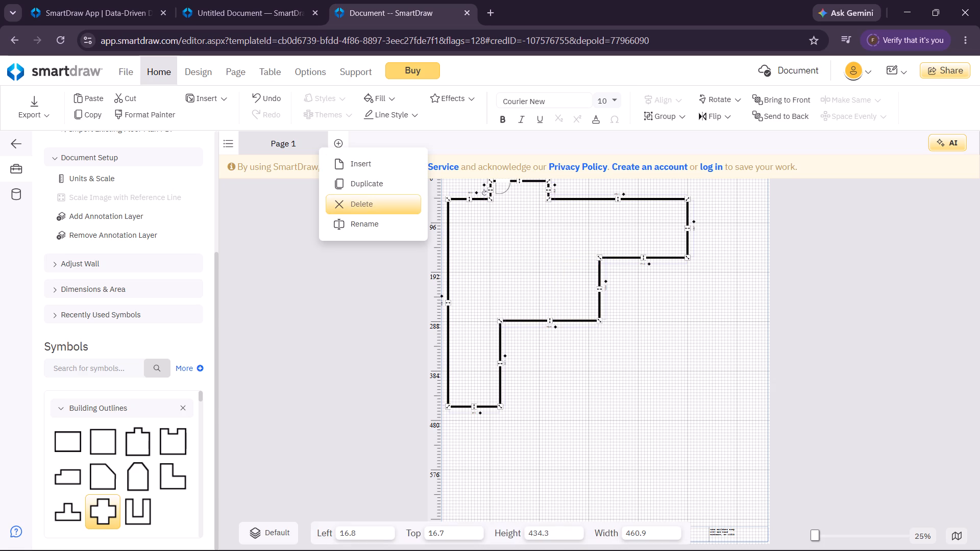
click(367, 216)
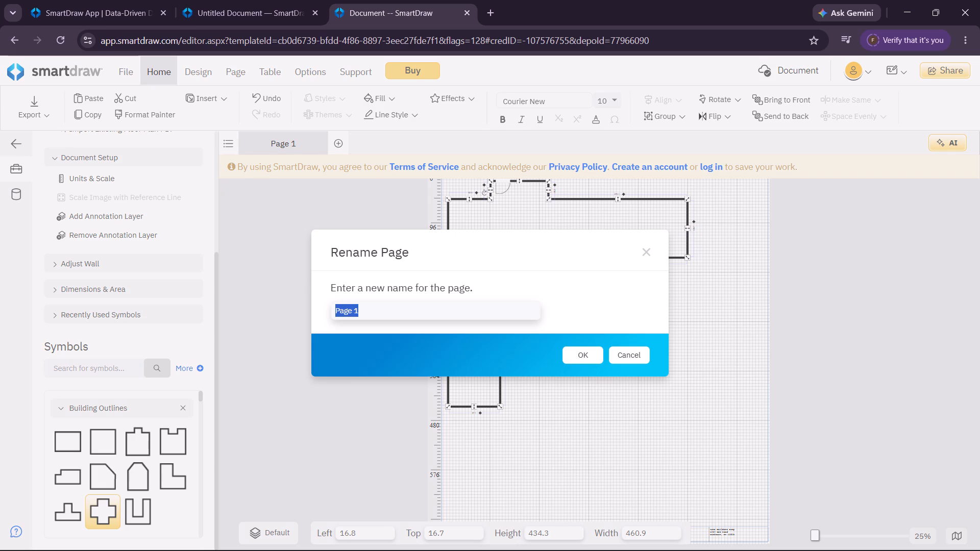
text(sch)
text(ool plan)
key(space)
text(structu)
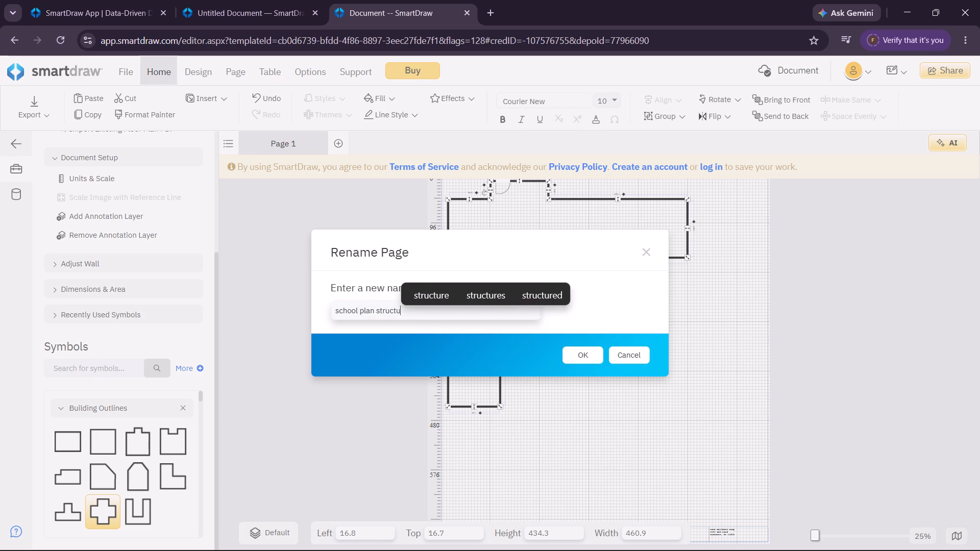
key(BackSpace)
key(BackSpace)
key(BackSpace)
key(BackSpace)
key(BackSpace)
key(BackSpace)
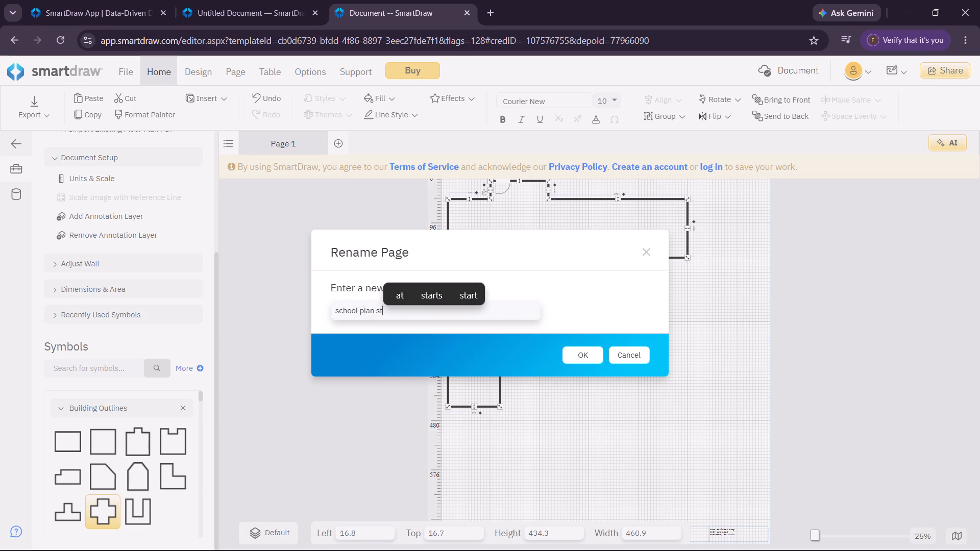
text(keleton strucure)
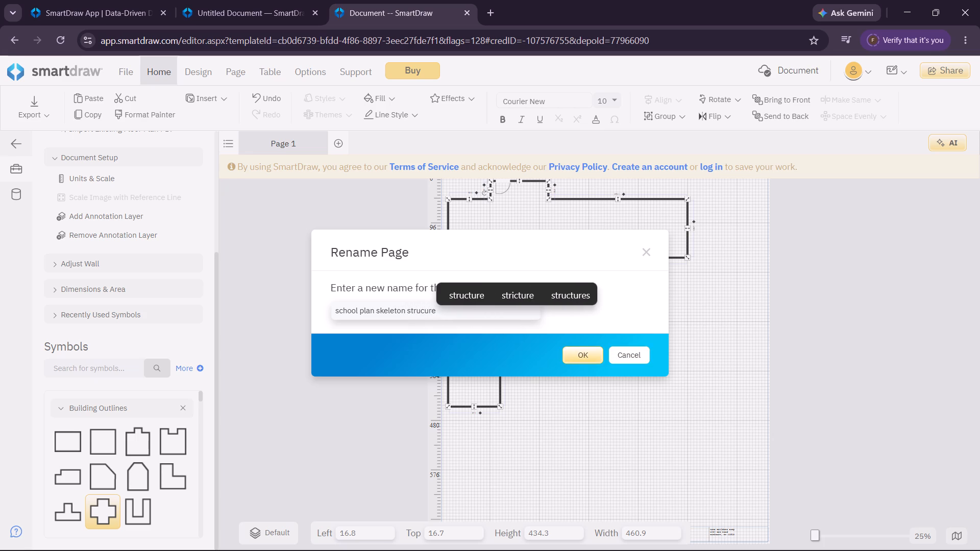
click(586, 350)
Pull the inner corner of the outline's lower-left section outward and down so its two adjoining walls slant.
drag(501, 320, 533, 337)
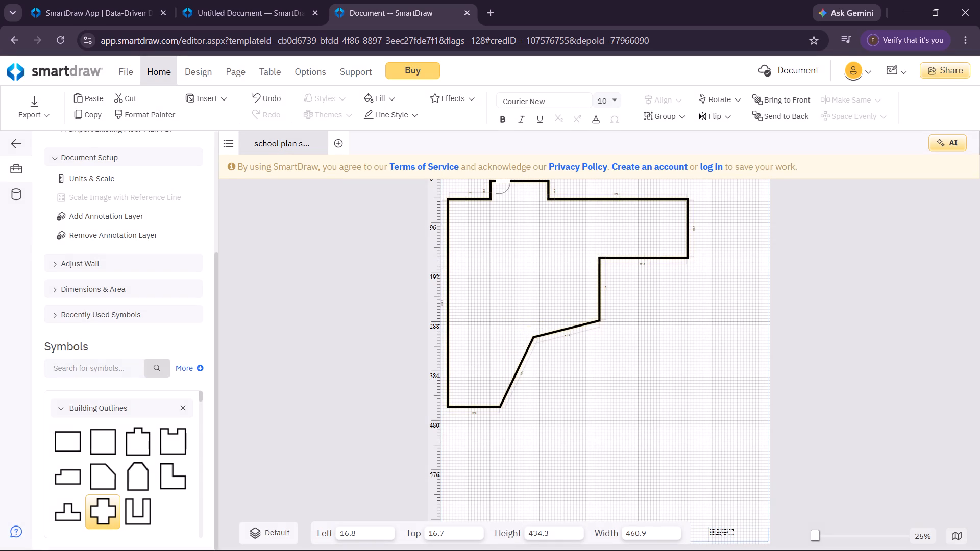
drag(533, 337, 540, 345)
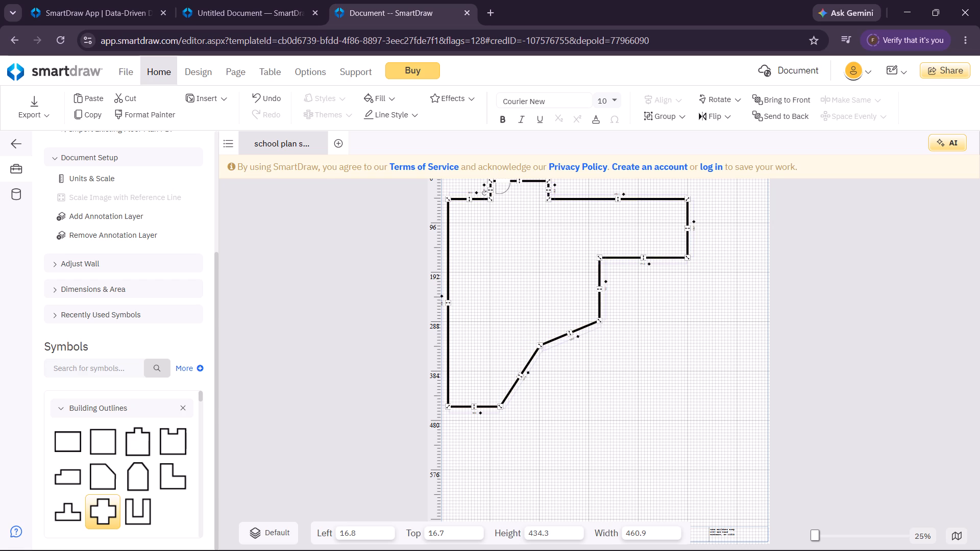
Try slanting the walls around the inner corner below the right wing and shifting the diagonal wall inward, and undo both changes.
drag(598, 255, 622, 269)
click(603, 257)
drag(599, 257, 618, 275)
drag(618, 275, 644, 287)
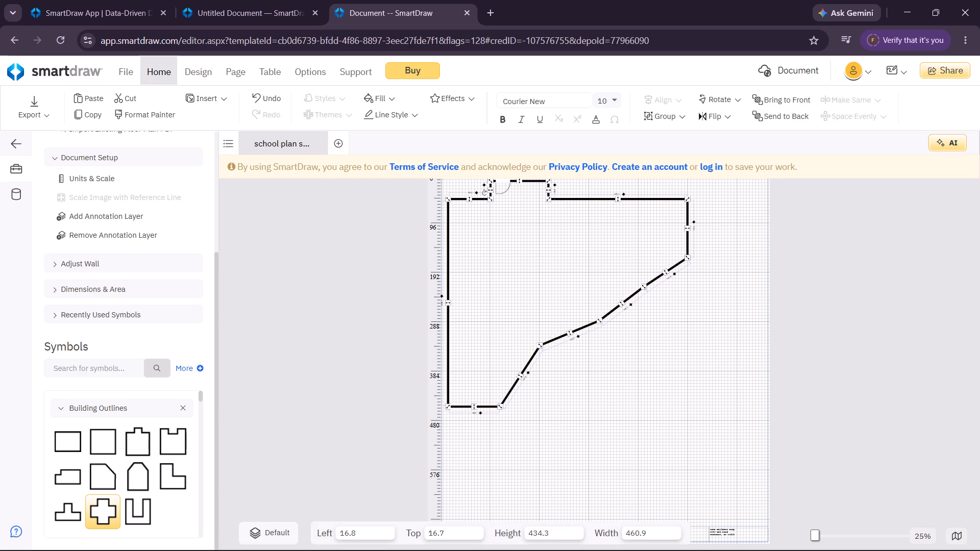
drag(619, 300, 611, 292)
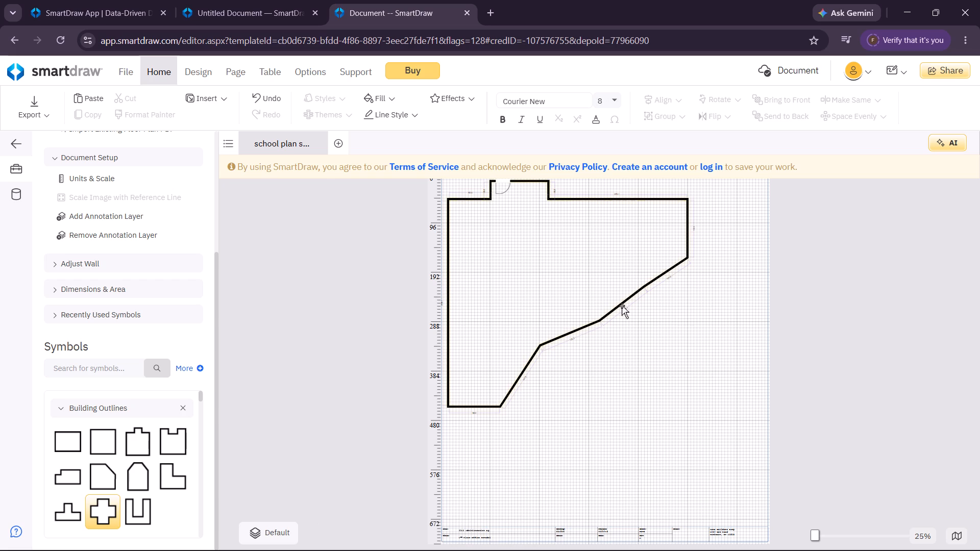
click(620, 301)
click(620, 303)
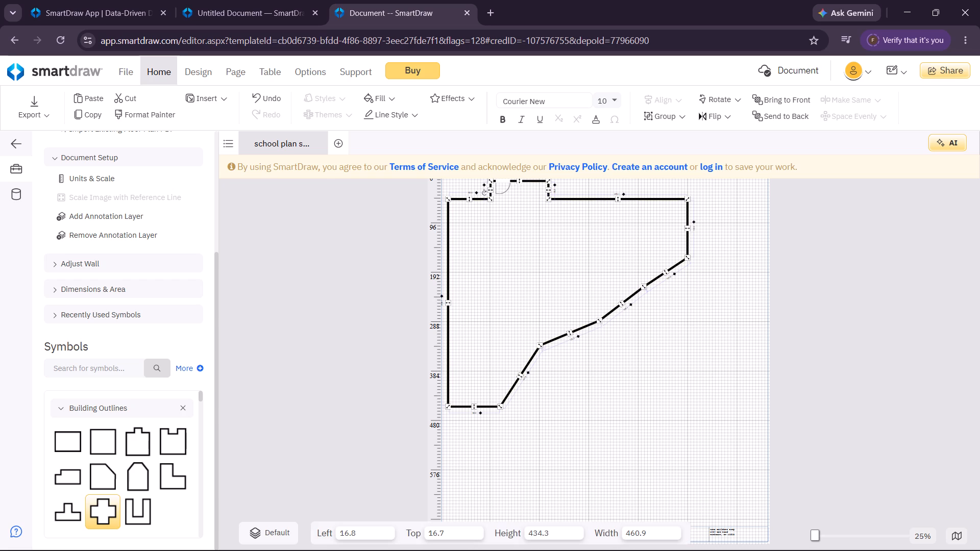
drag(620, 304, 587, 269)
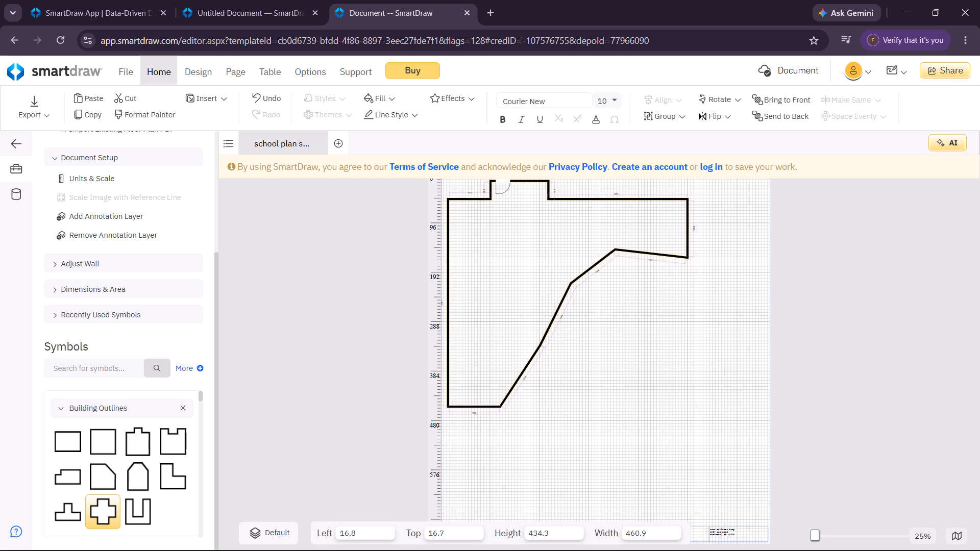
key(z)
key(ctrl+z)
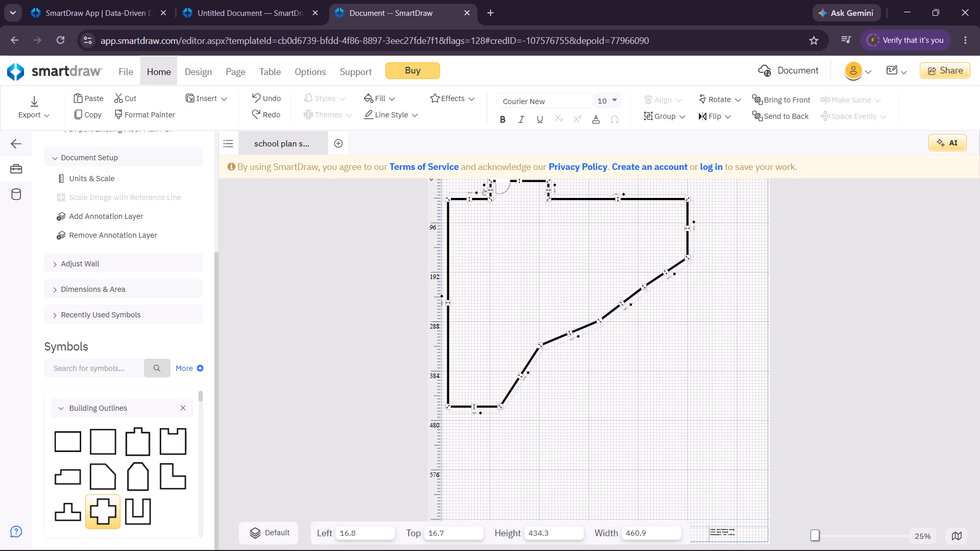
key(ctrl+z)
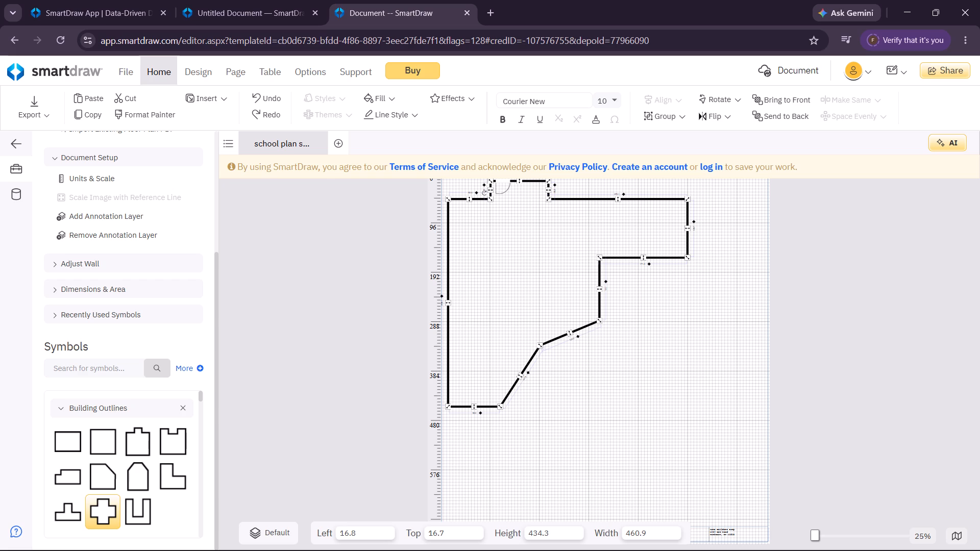
Widen the outline's right wing to an overall width of about 811 and extend it downward to an overall height of about 541.
drag(688, 228, 766, 219)
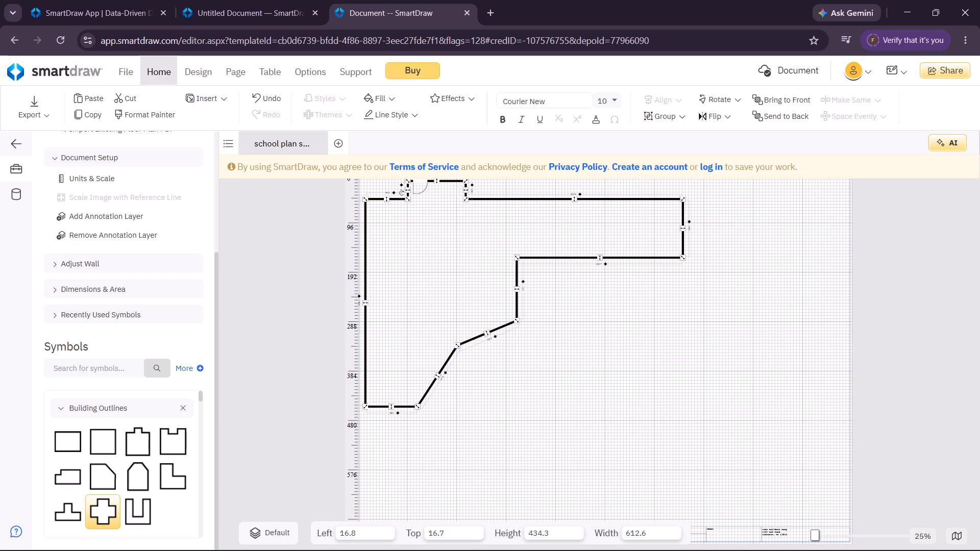
drag(600, 260, 618, 410)
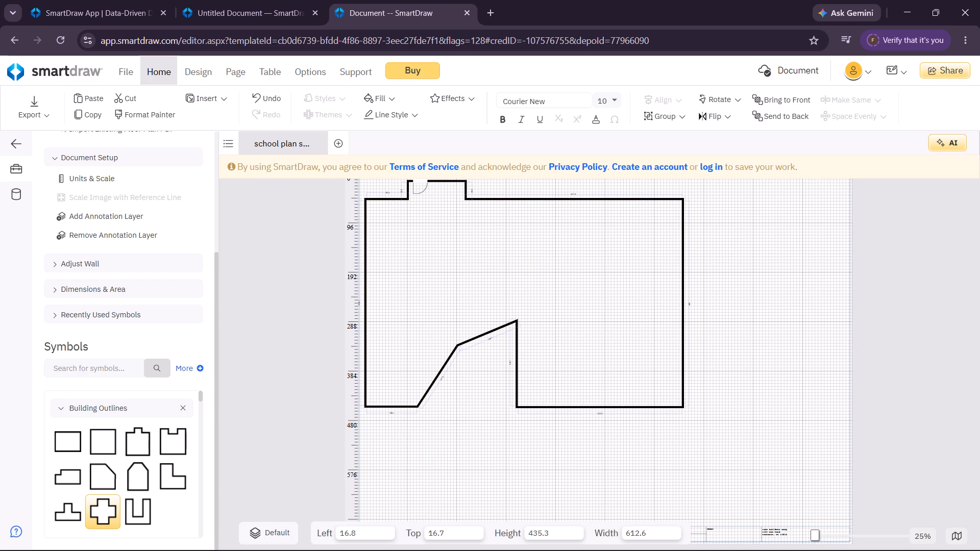
drag(618, 410, 636, 464)
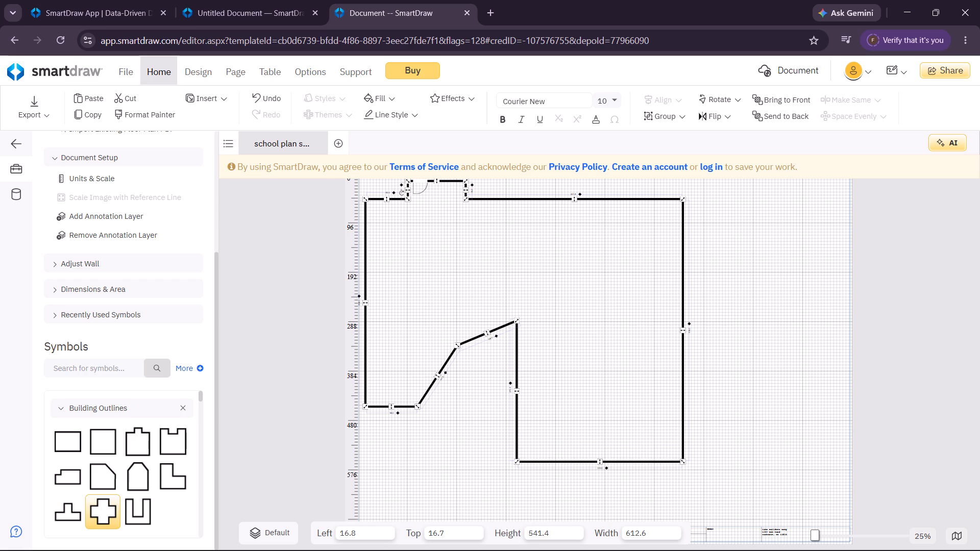
drag(681, 330, 768, 307)
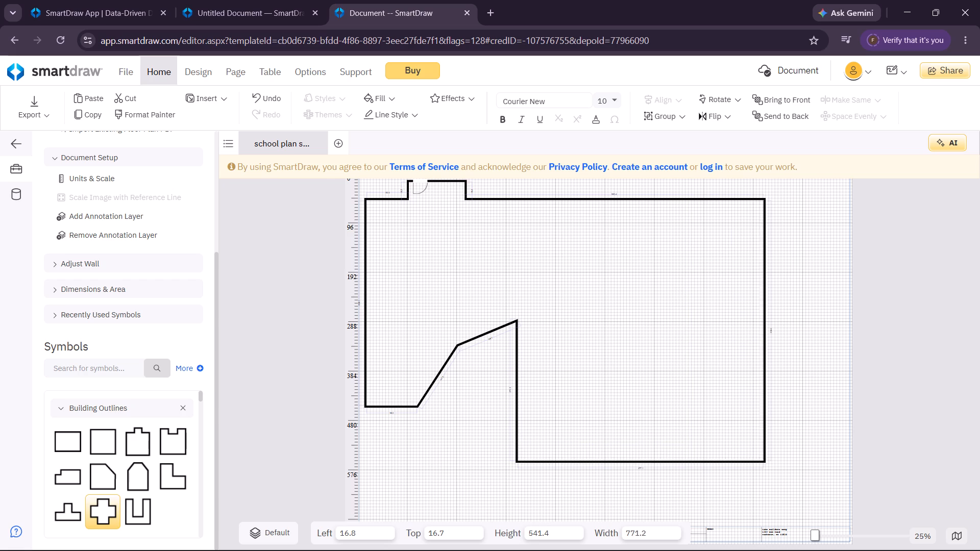
drag(768, 307, 783, 301)
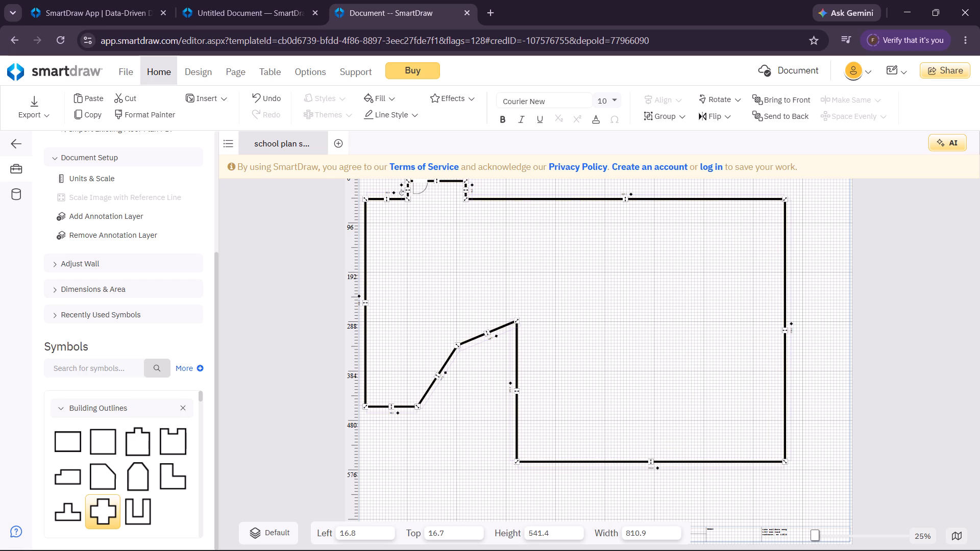
Move the two bottom corners of the outline's lower-left section down to form a slanted bottom wall.
drag(417, 406, 440, 437)
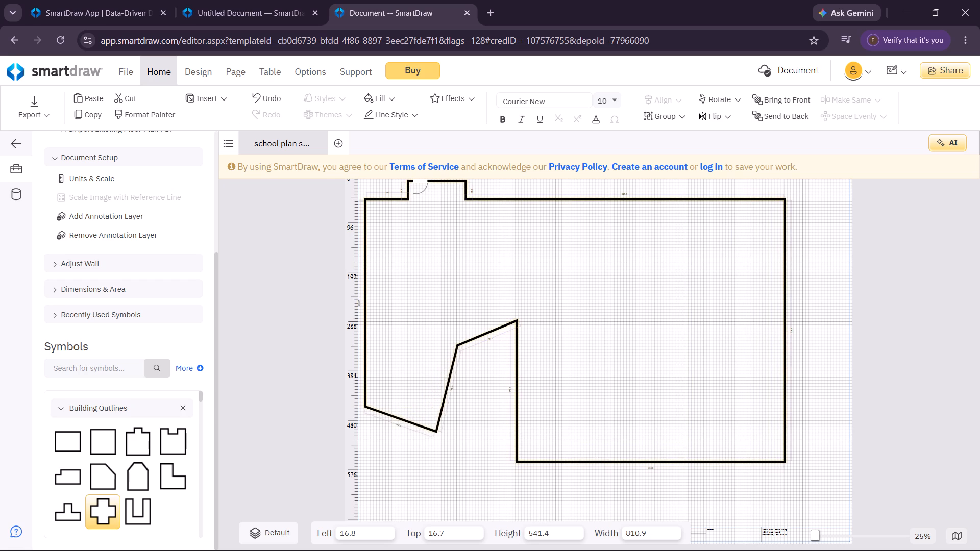
drag(440, 437, 444, 443)
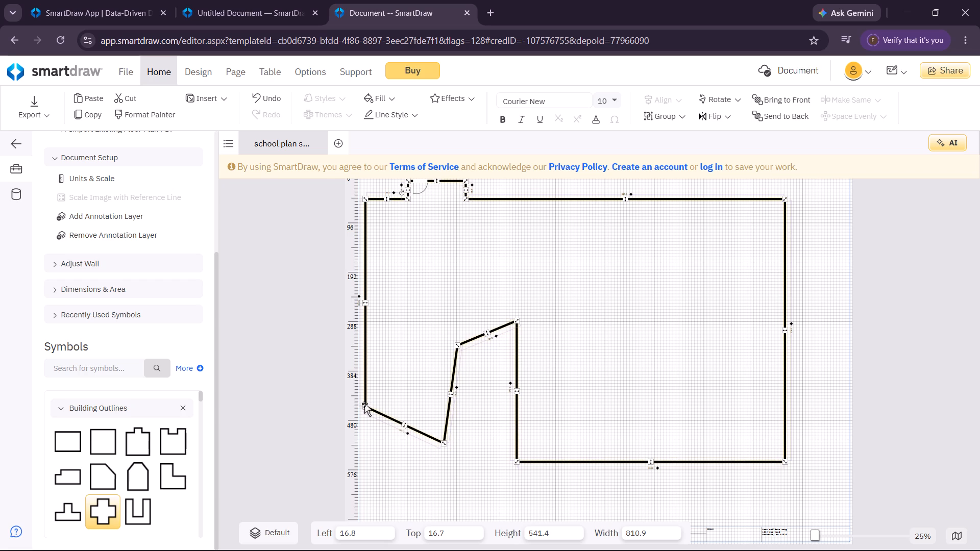
drag(364, 405, 358, 438)
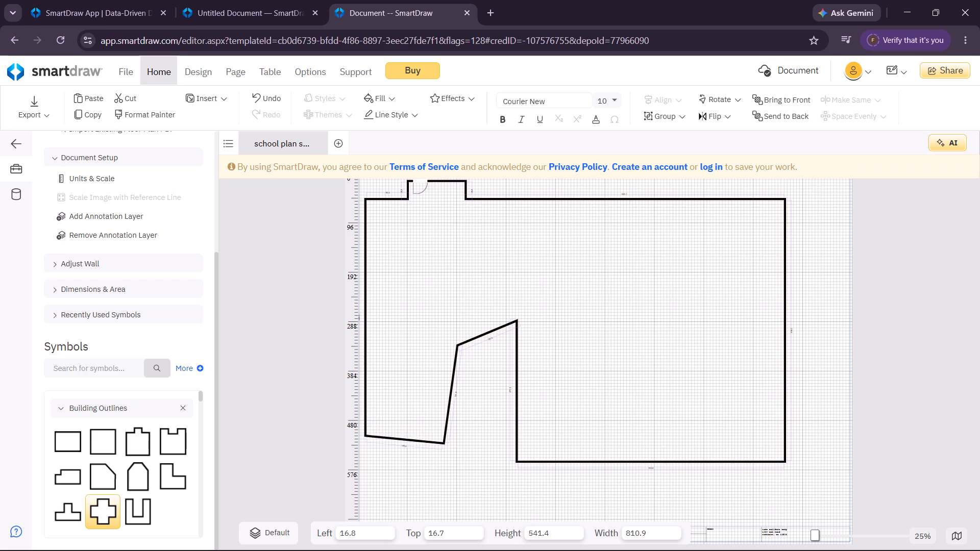
drag(358, 438, 355, 425)
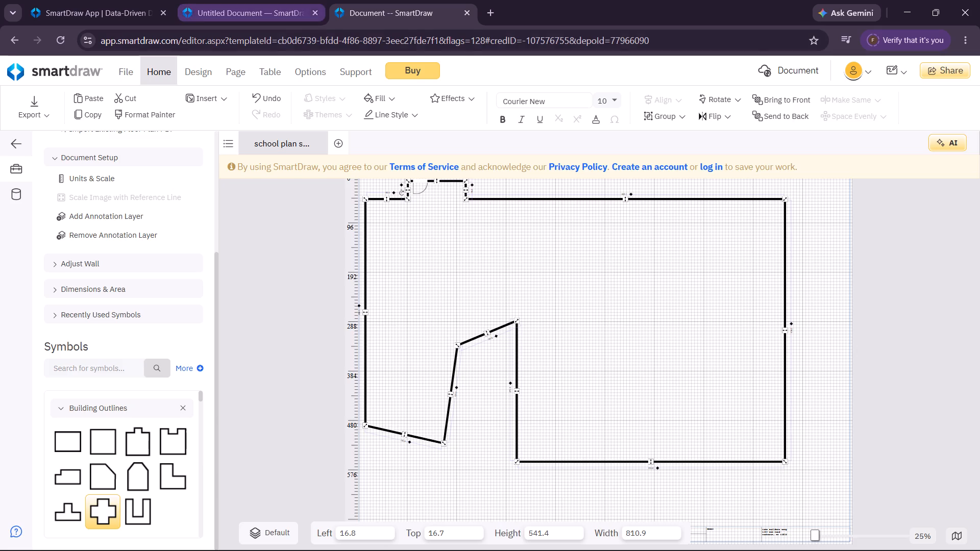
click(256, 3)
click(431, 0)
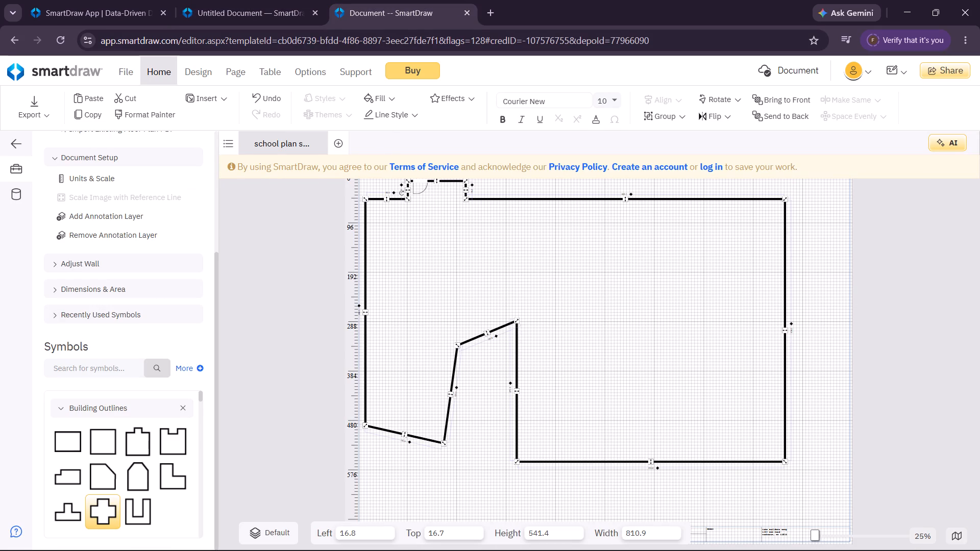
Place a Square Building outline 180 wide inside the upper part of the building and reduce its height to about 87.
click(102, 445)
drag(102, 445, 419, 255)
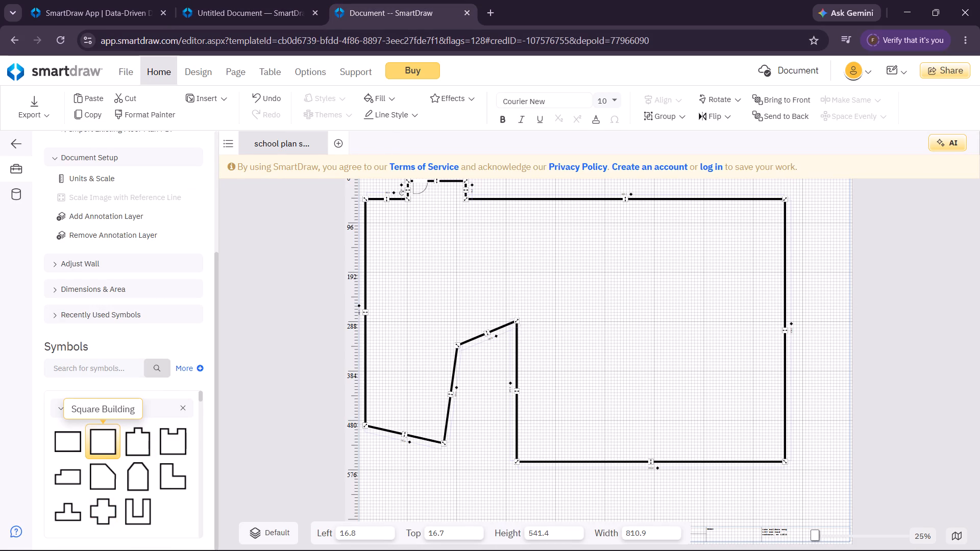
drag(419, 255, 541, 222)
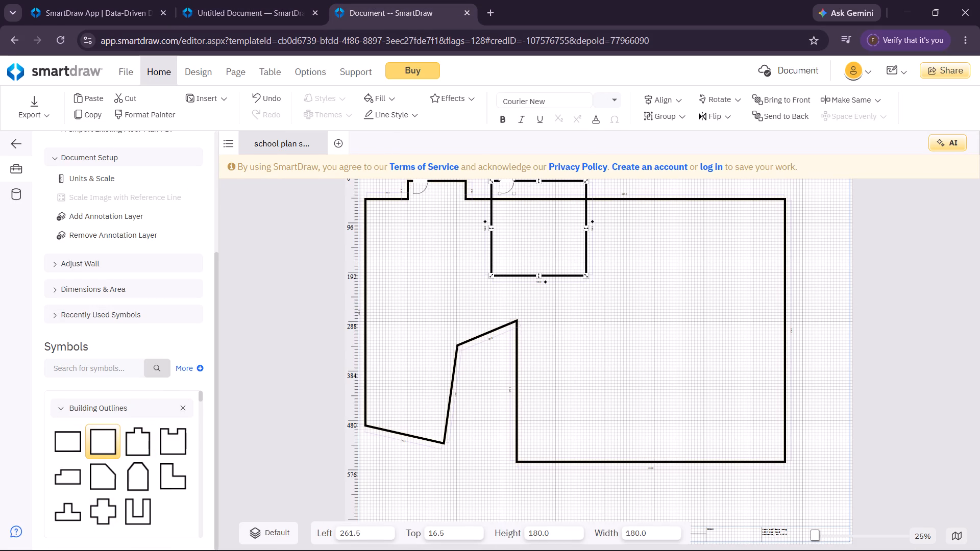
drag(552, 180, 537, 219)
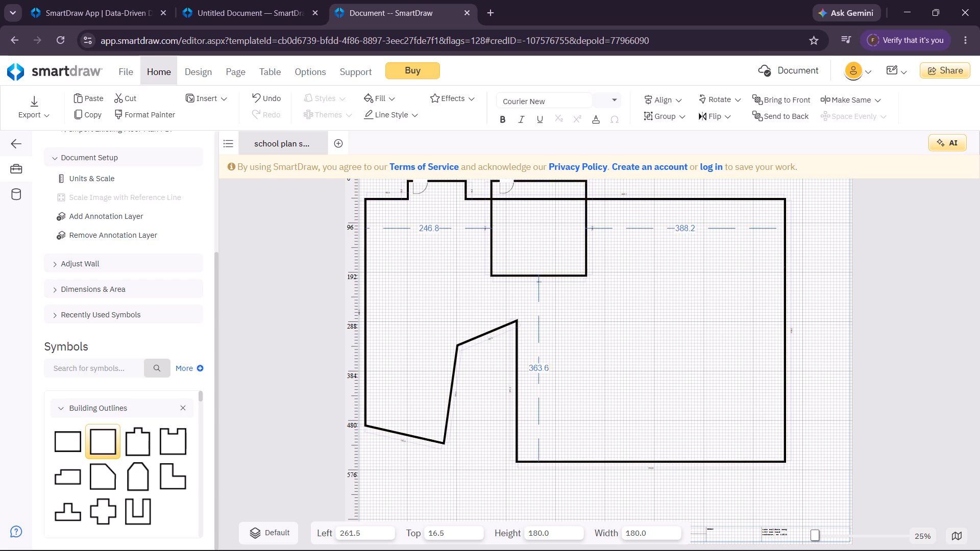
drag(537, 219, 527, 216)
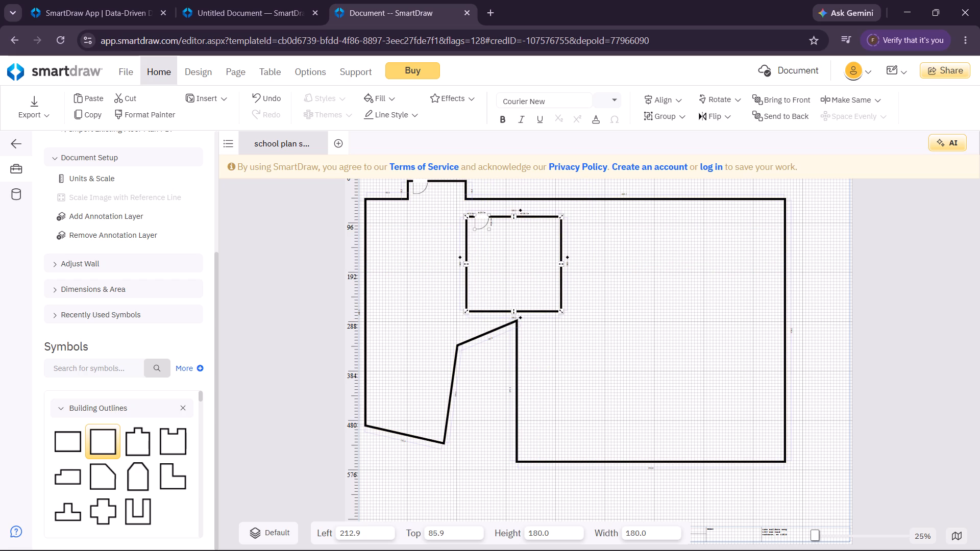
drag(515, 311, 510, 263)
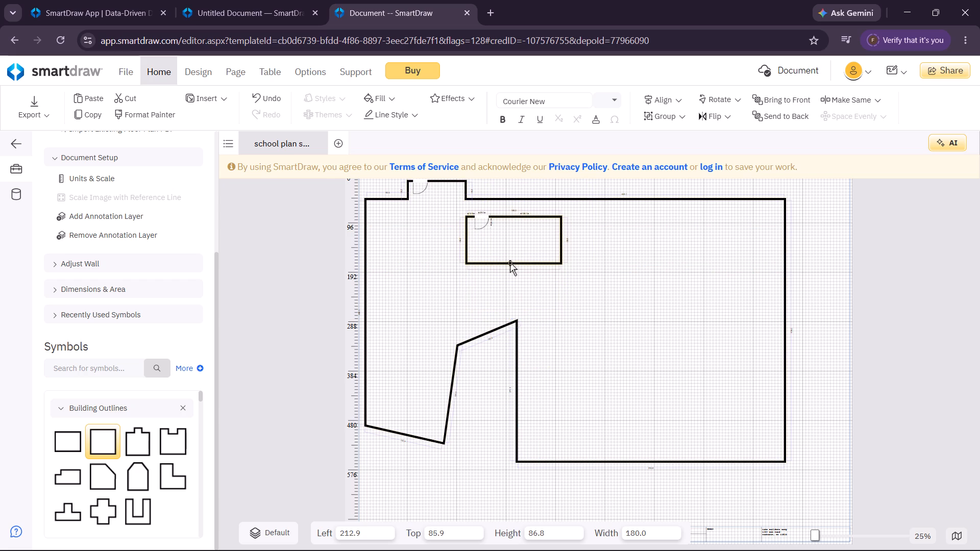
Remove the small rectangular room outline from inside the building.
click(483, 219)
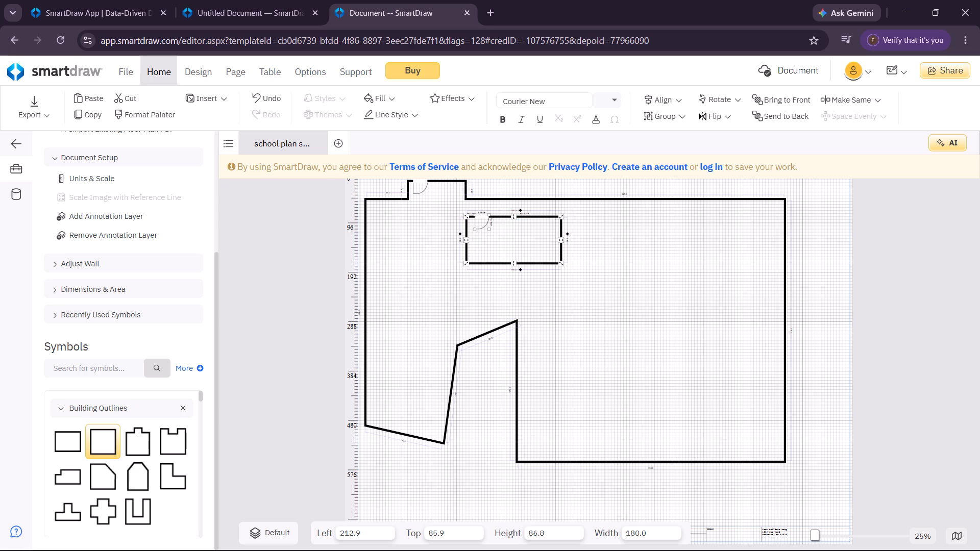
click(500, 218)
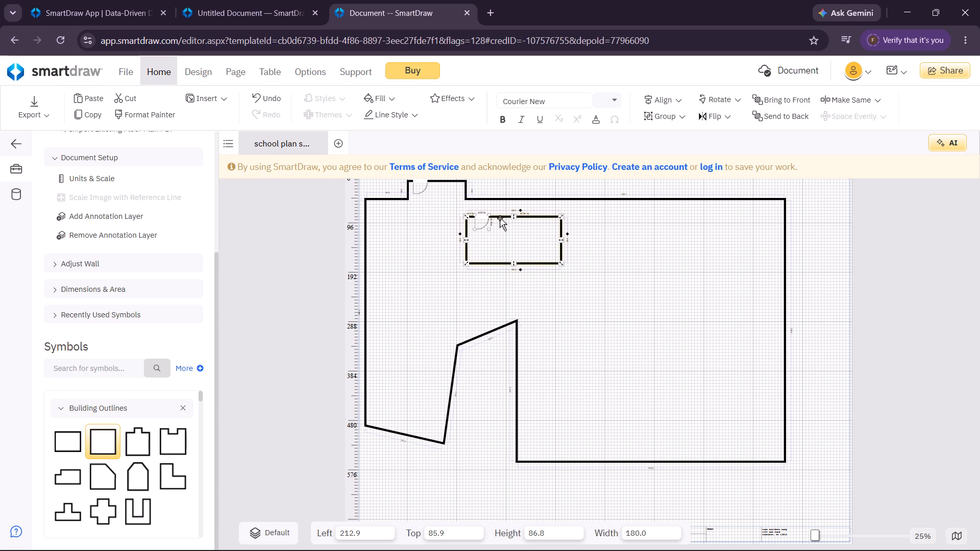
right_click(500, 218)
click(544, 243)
Draw a rectangle shape about 207 wide by 82 high and place it in the building's upper-right corner.
drag(216, 283, 216, 265)
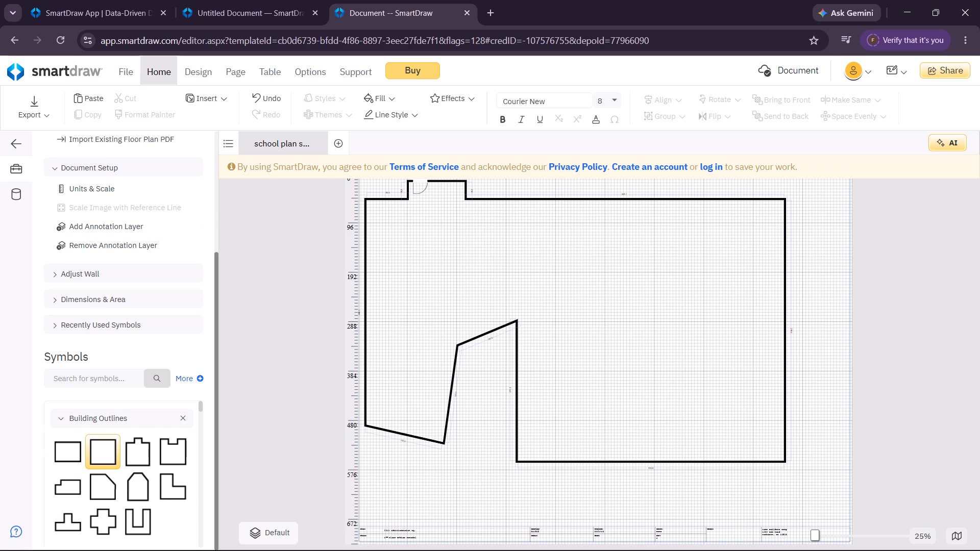
drag(216, 265, 215, 158)
click(127, 179)
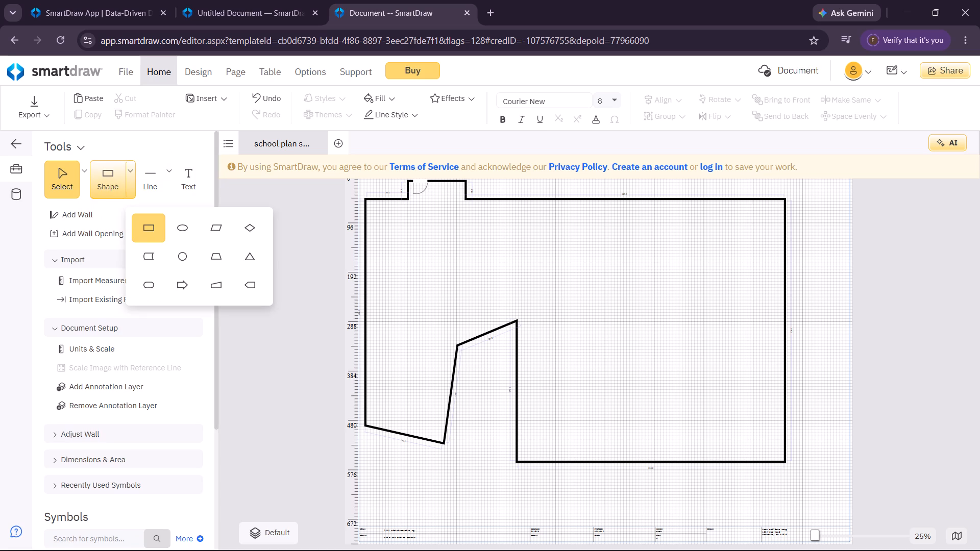
click(144, 237)
drag(144, 237, 140, 135)
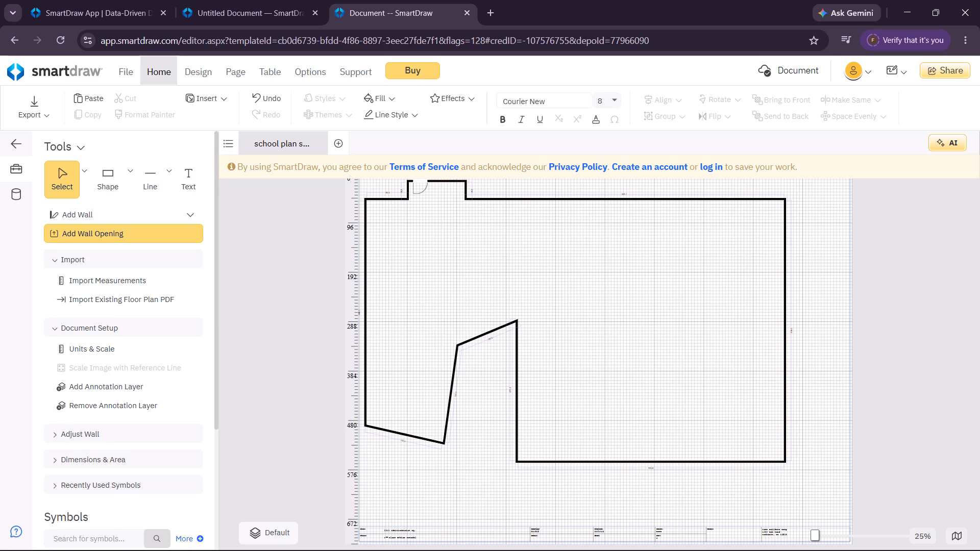
drag(140, 135, 131, 171)
click(131, 171)
click(138, 229)
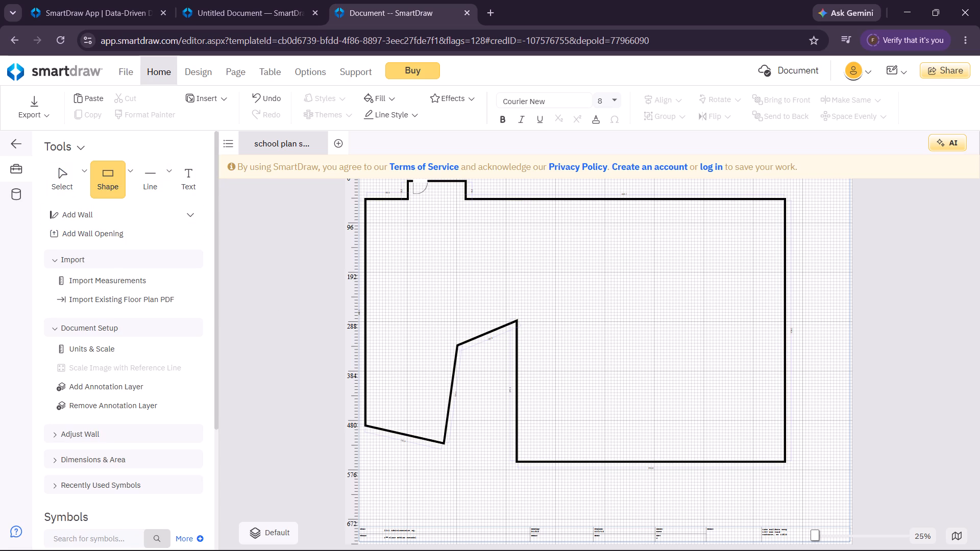
click(455, 234)
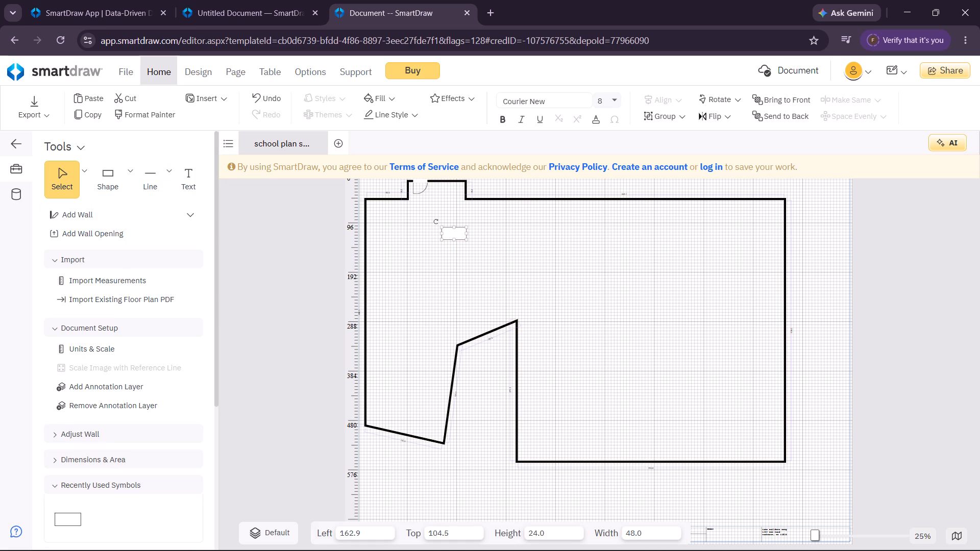
drag(468, 240, 549, 269)
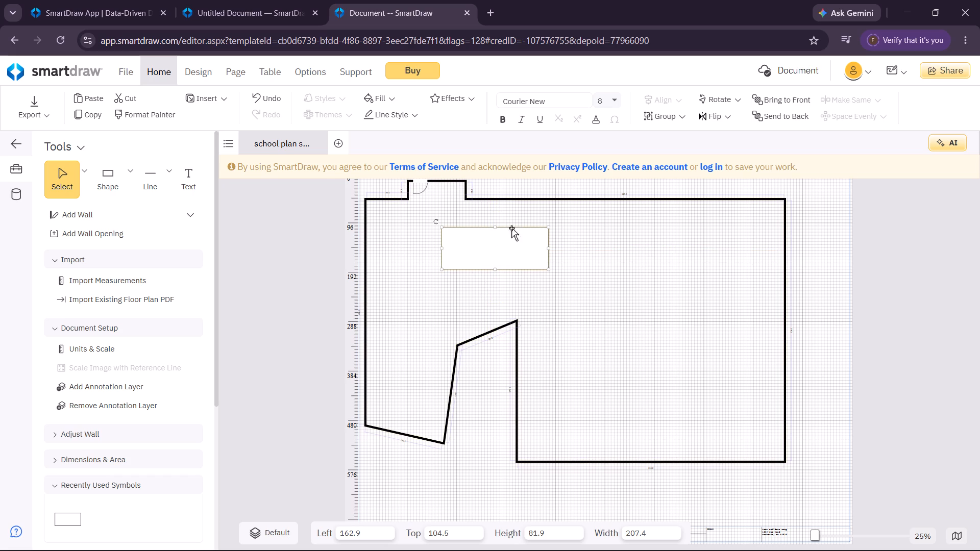
drag(512, 230, 726, 210)
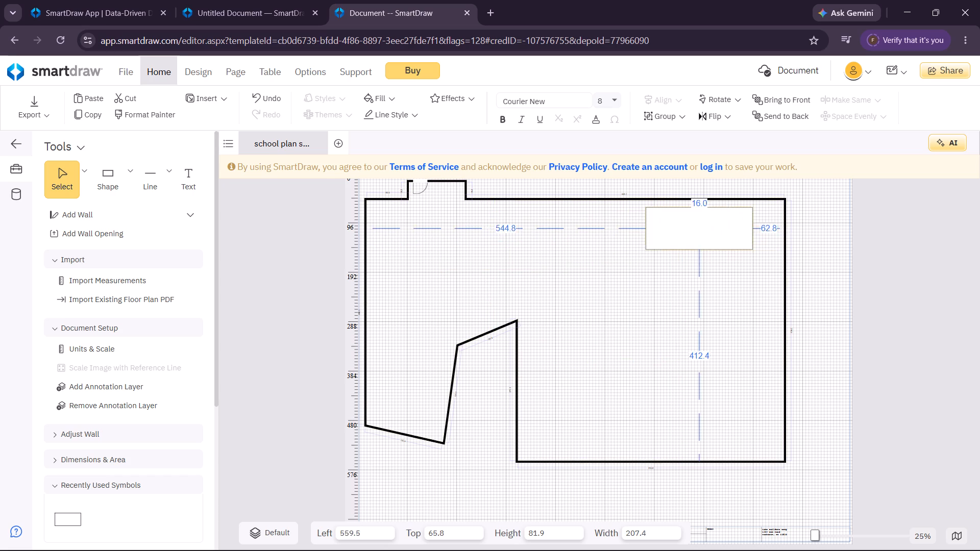
drag(726, 210, 745, 204)
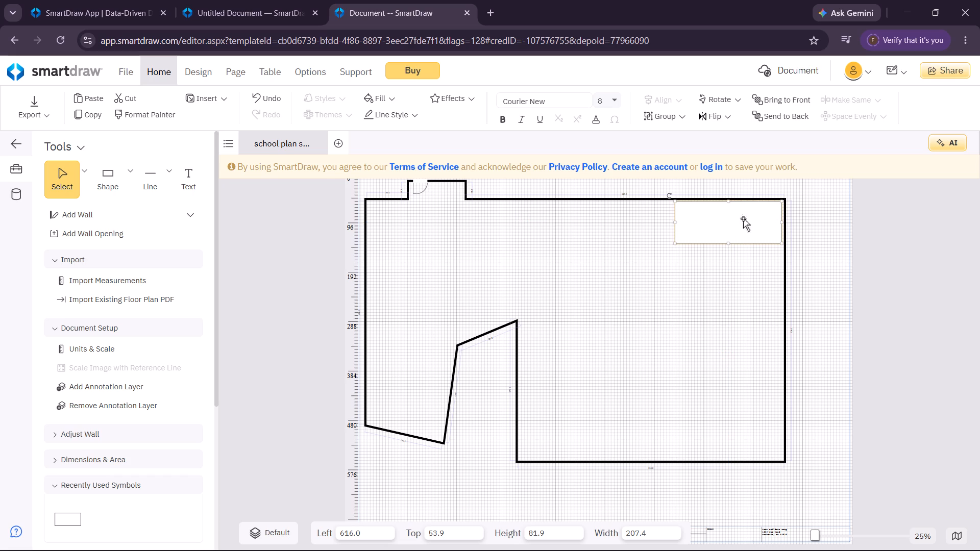
Resize the rectangle in the building's upper-right corner to about 170 wide by 223 high, keeping it against the right wall.
drag(728, 244, 719, 276)
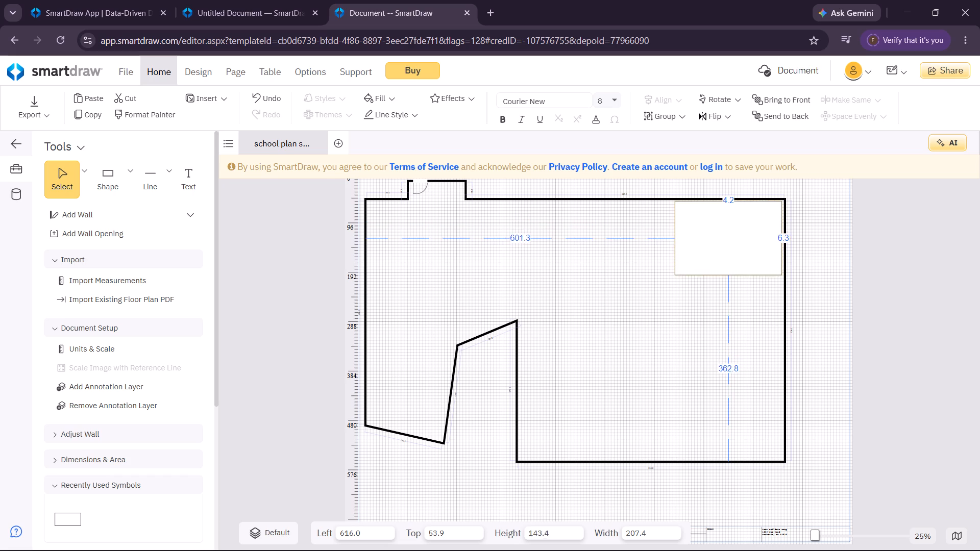
drag(719, 276, 723, 316)
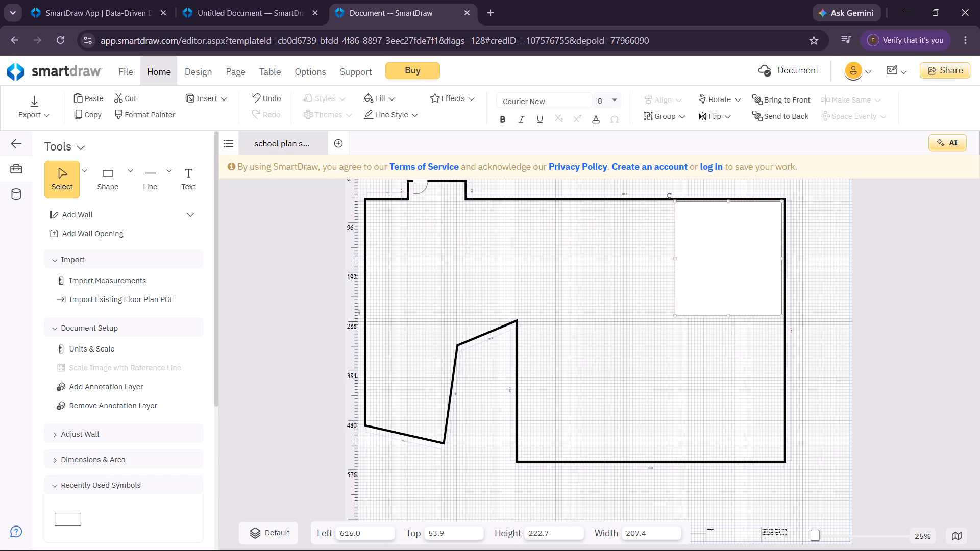
drag(675, 259, 683, 257)
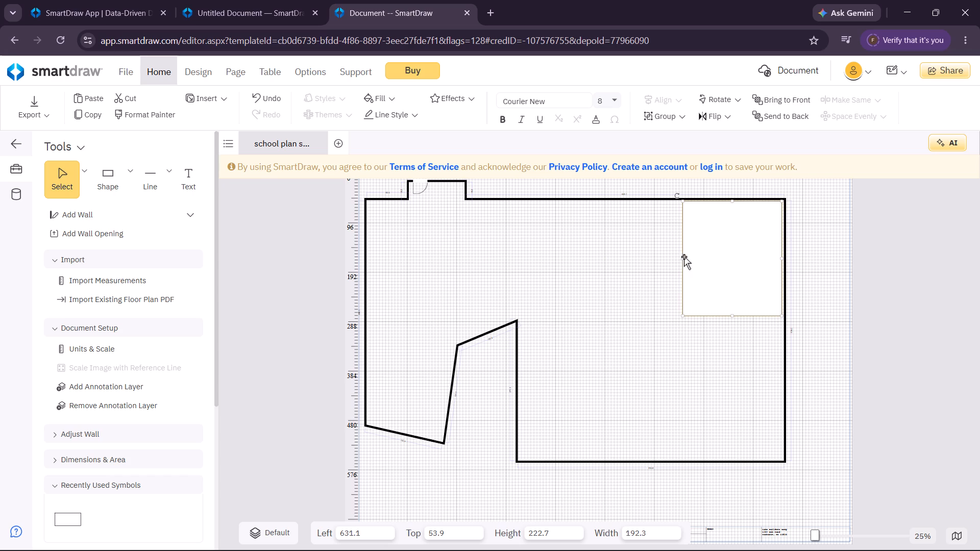
drag(682, 259, 695, 258)
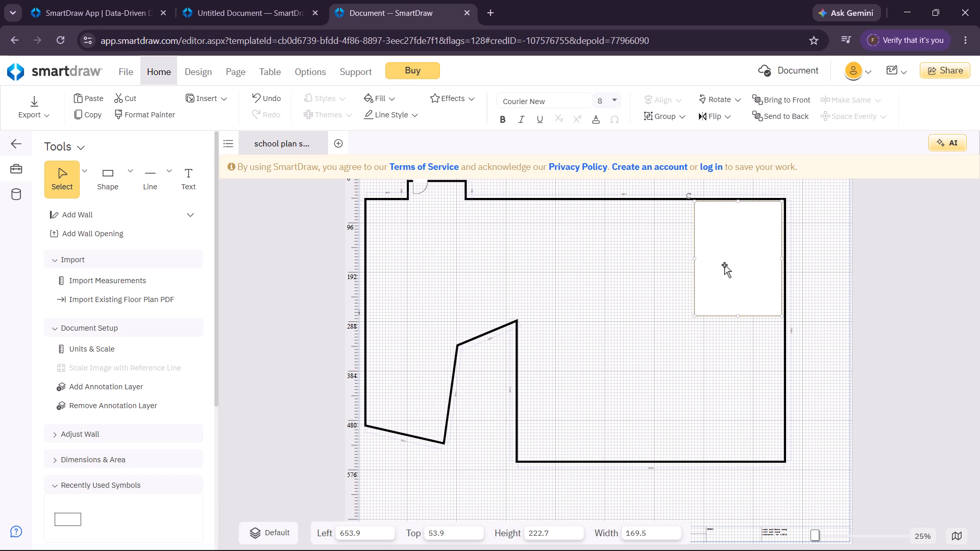
click(508, 226)
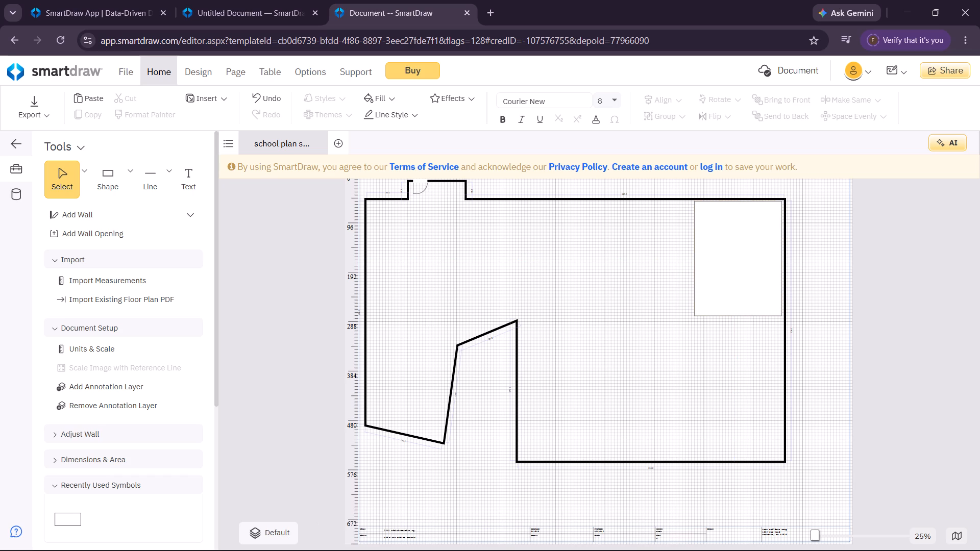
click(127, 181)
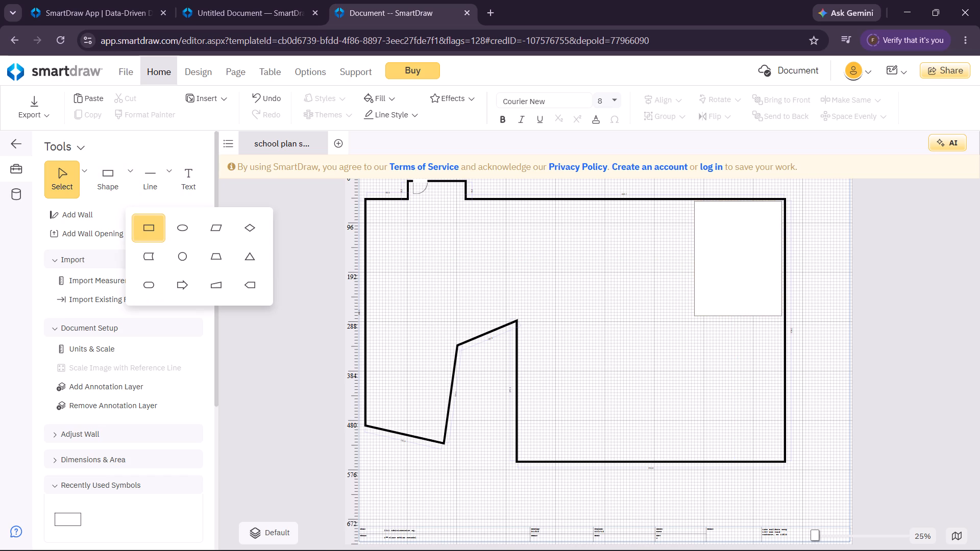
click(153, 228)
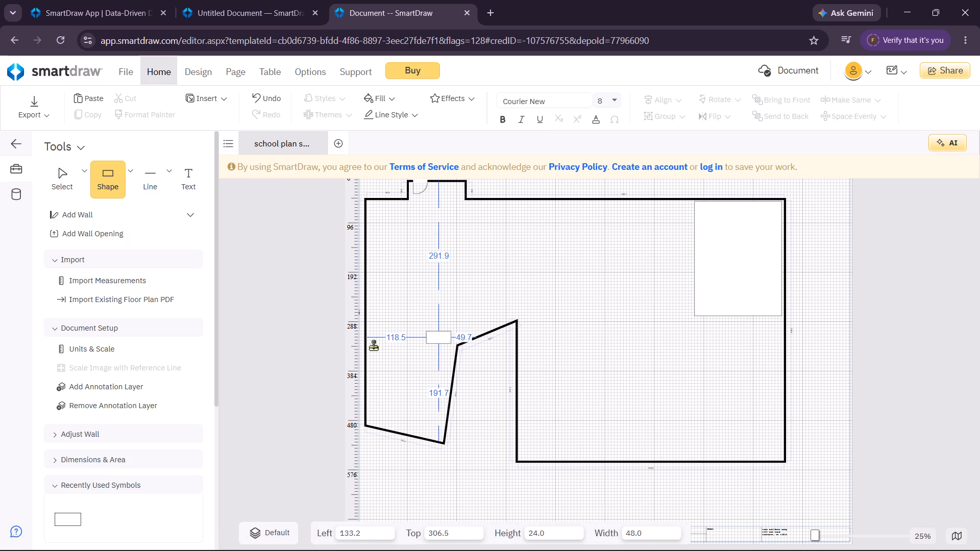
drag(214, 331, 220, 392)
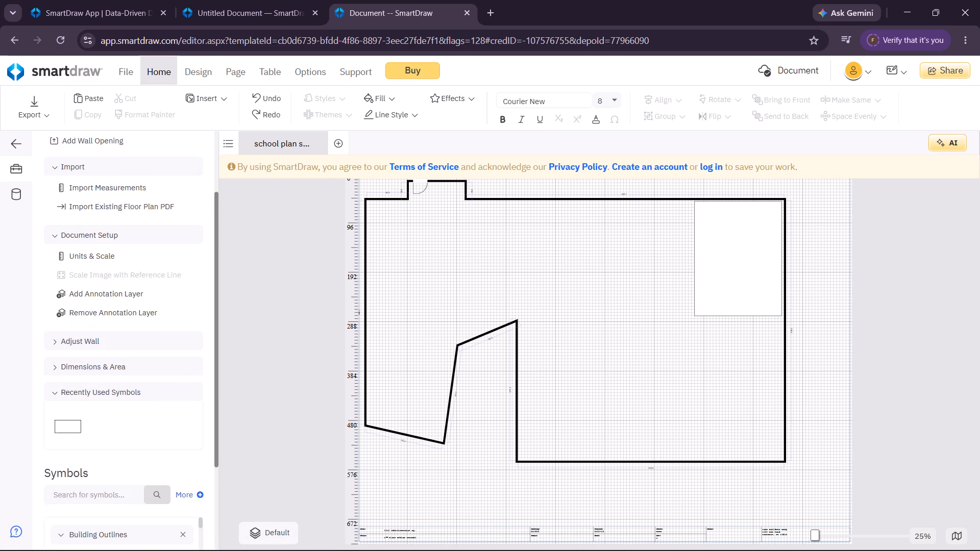
Add a rectangular room outline with a door, 240 wide by 180 high, near the lower-left corner of the building's right wing.
drag(220, 392, 211, 471)
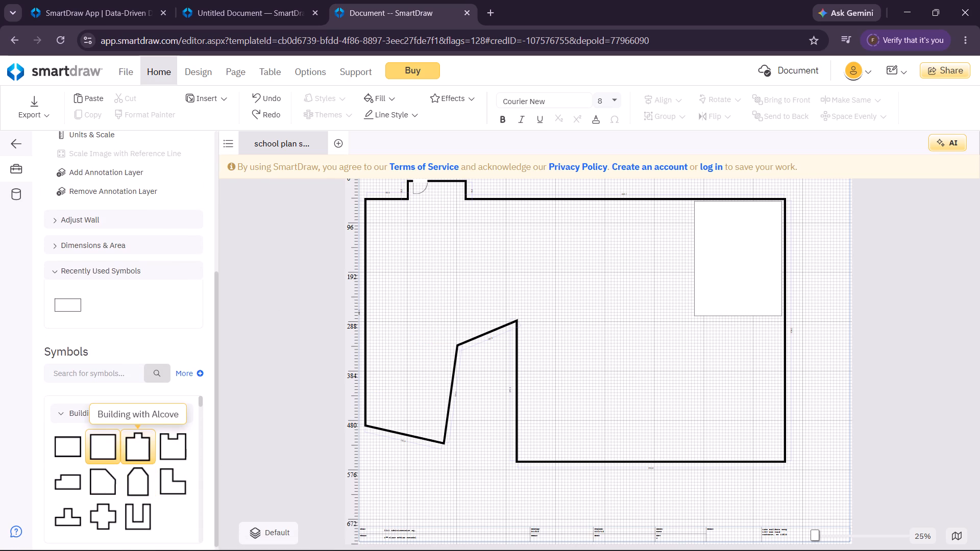
drag(199, 400, 199, 417)
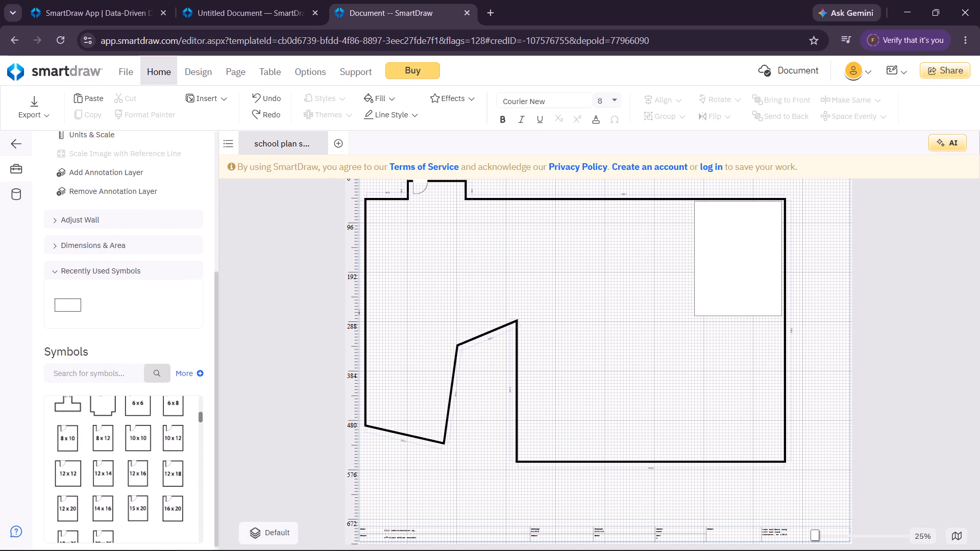
drag(199, 417, 200, 412)
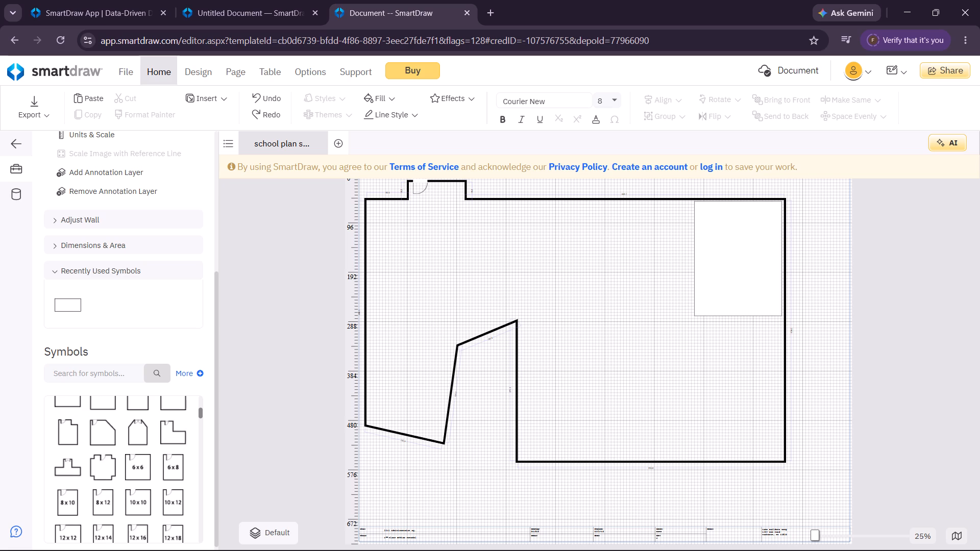
drag(200, 412, 200, 409)
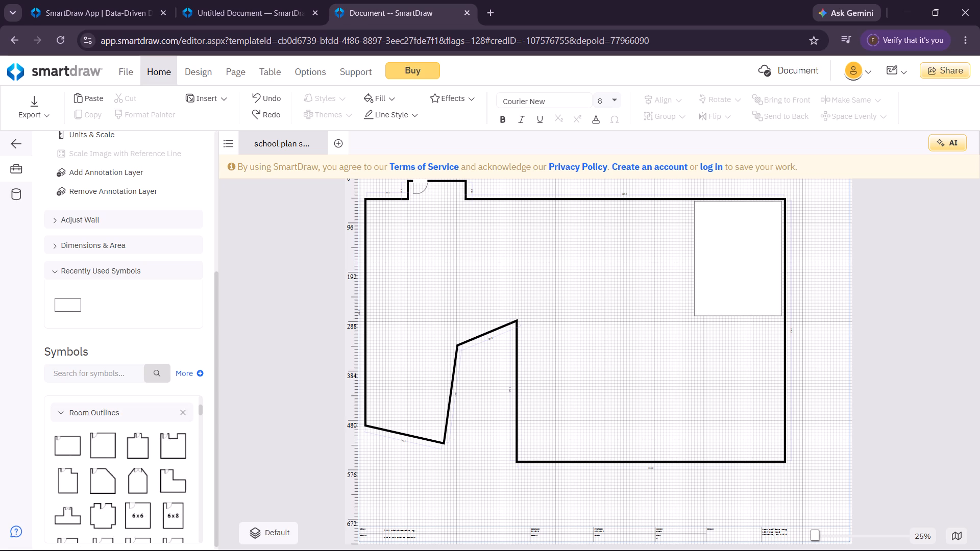
click(111, 439)
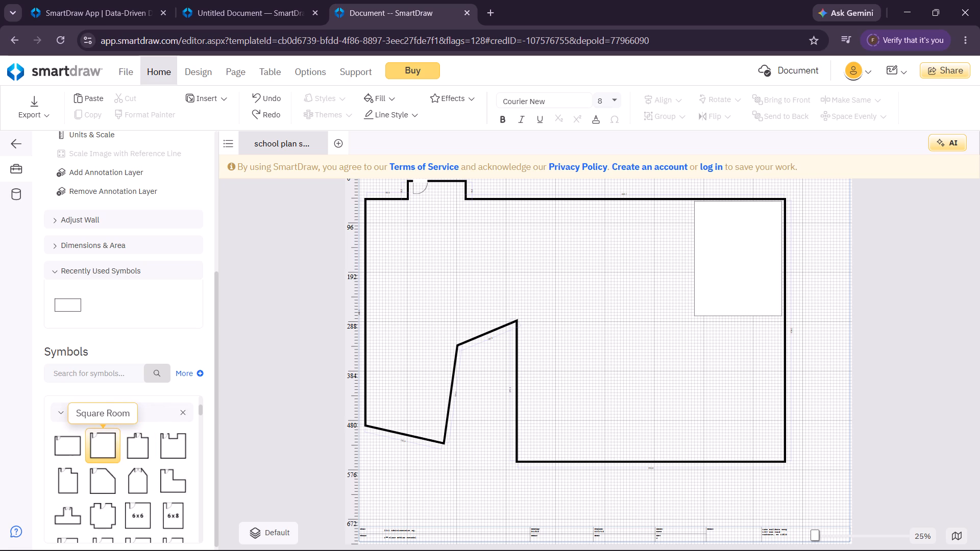
click(65, 448)
click(65, 448)
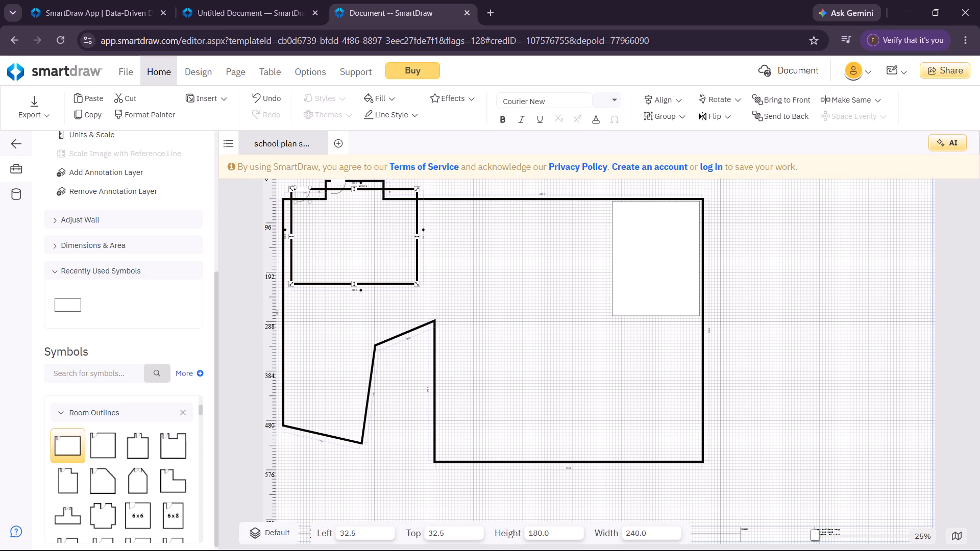
drag(376, 283, 531, 421)
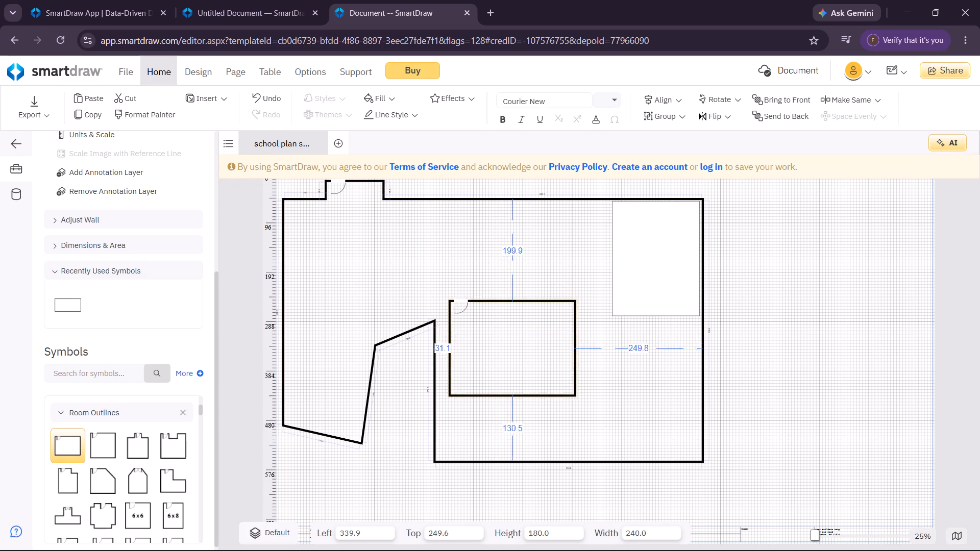
drag(531, 421, 526, 452)
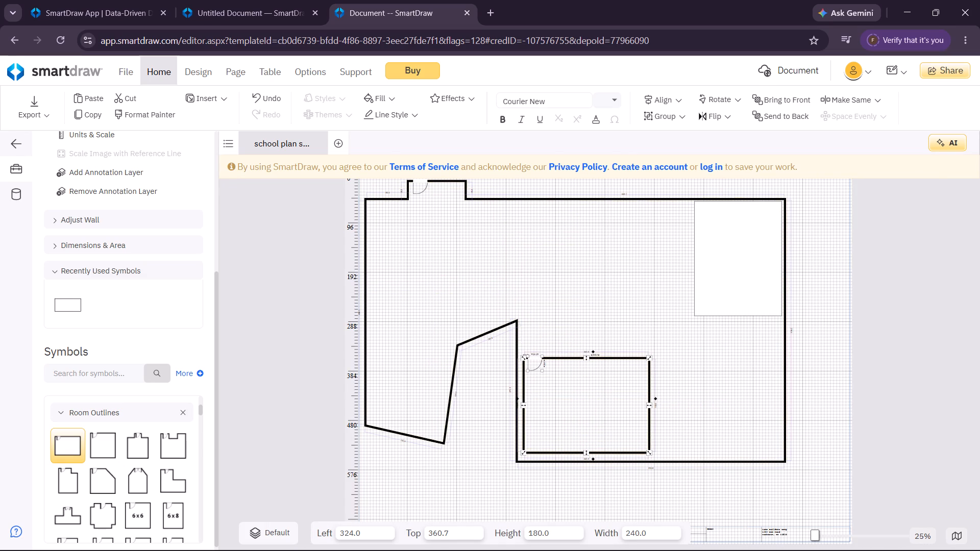
Shrink the new room outline to about 111 wide by 52 high.
drag(585, 358, 577, 406)
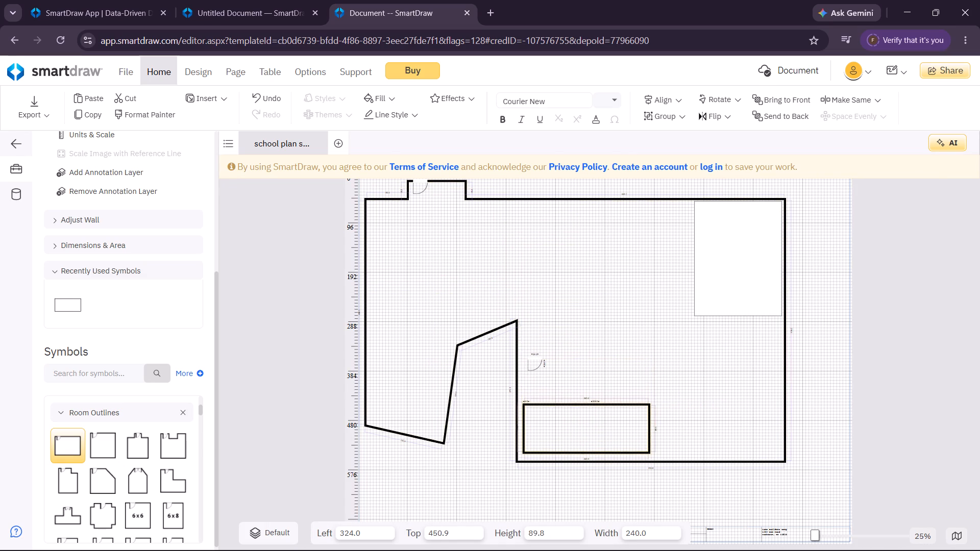
drag(577, 406, 577, 408)
click(577, 408)
drag(649, 430, 582, 433)
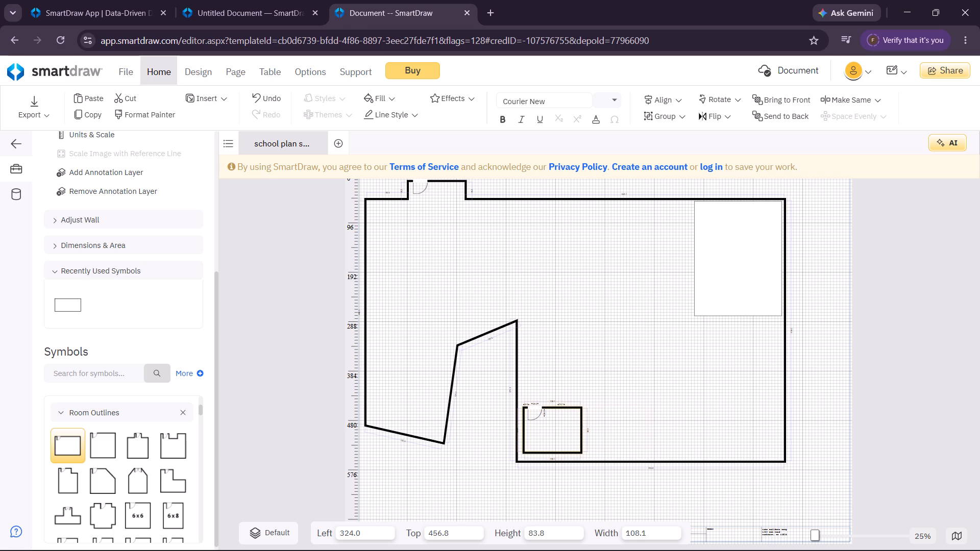
drag(582, 433, 583, 431)
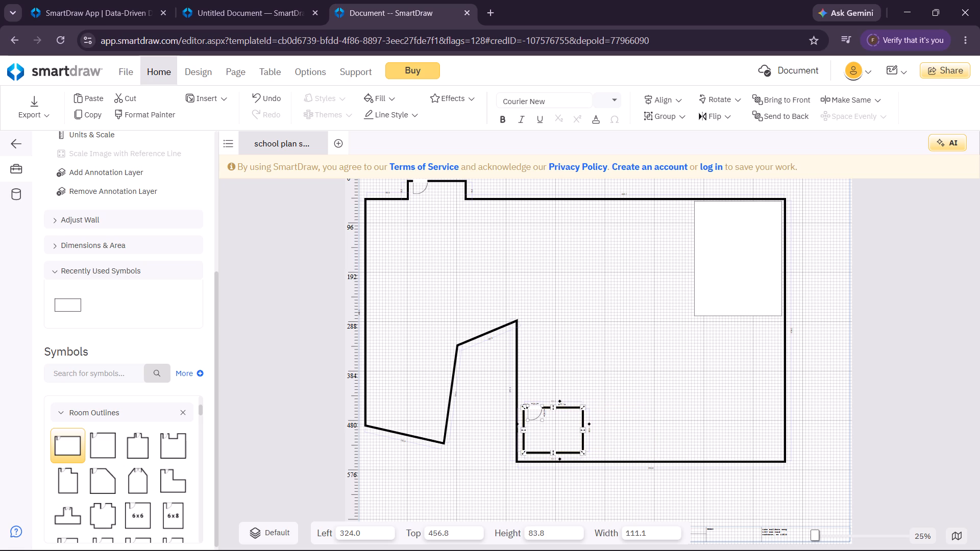
drag(554, 408, 554, 424)
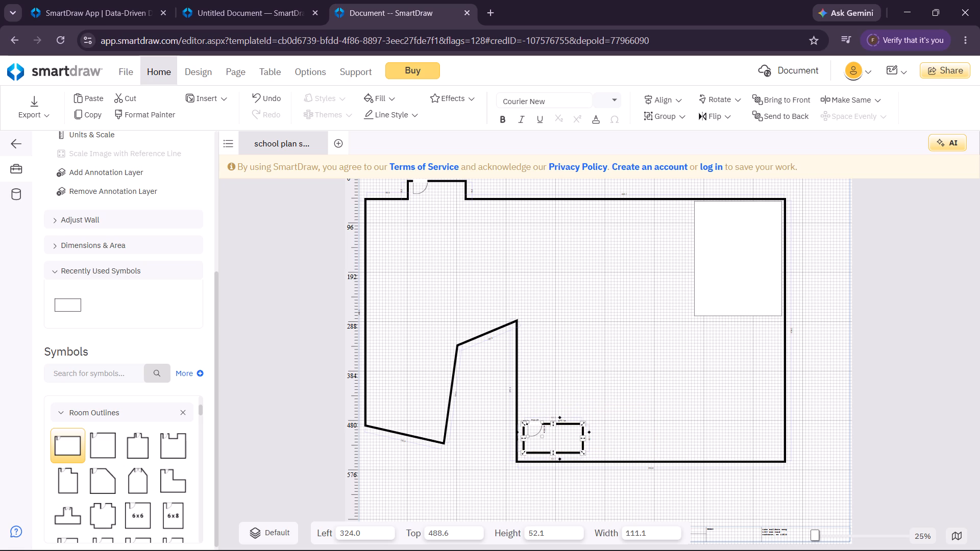
Move the small room just inside the lower-left corner of the right wing, at about left 320 and top 493.5.
drag(560, 424, 555, 432)
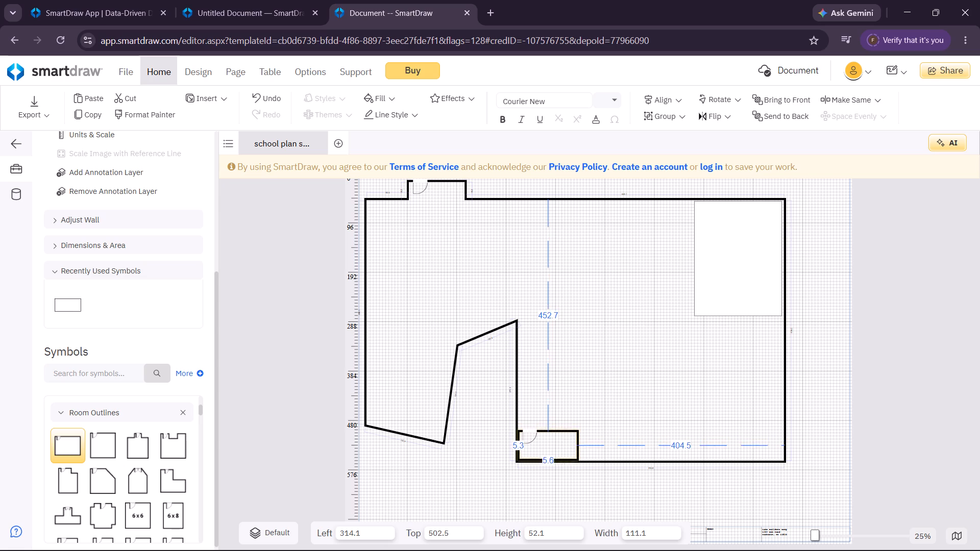
drag(555, 432, 555, 434)
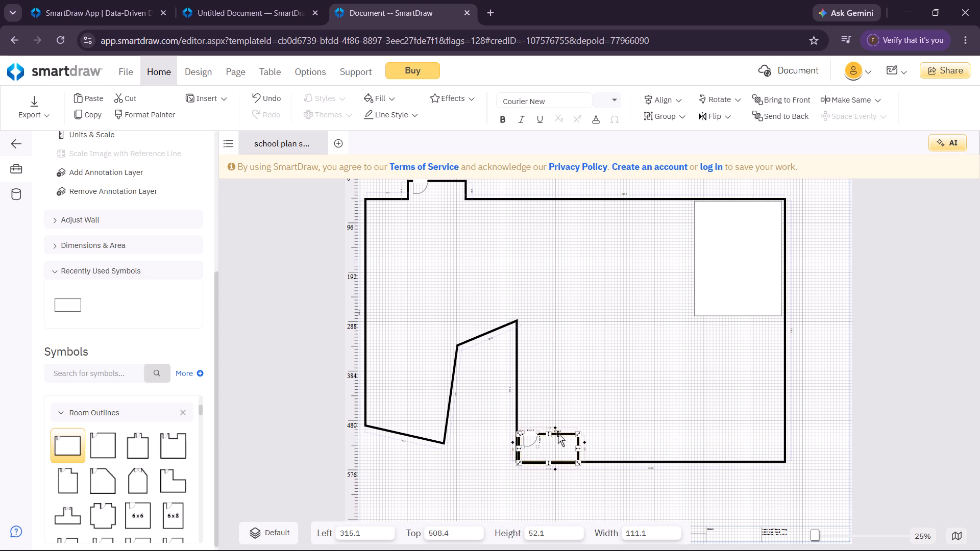
drag(558, 434, 559, 433)
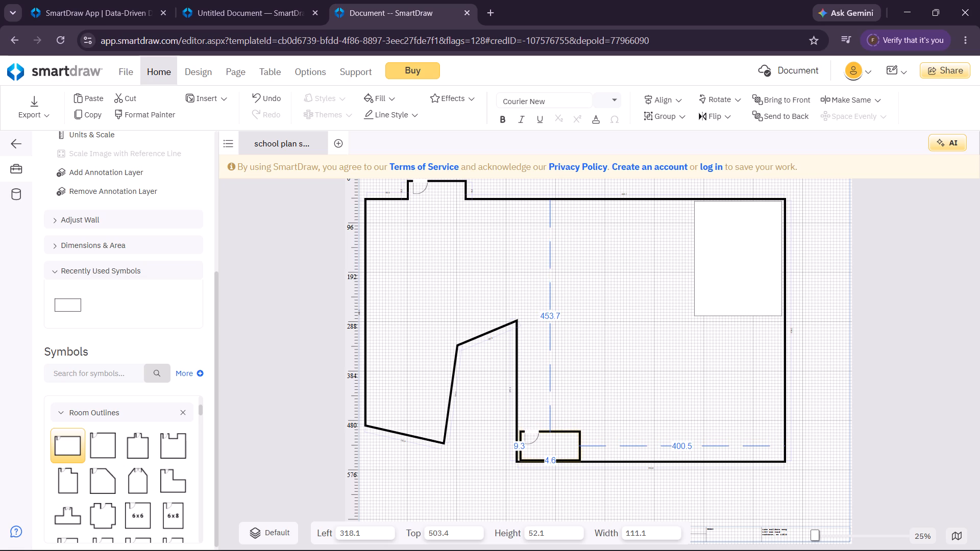
drag(559, 433, 560, 426)
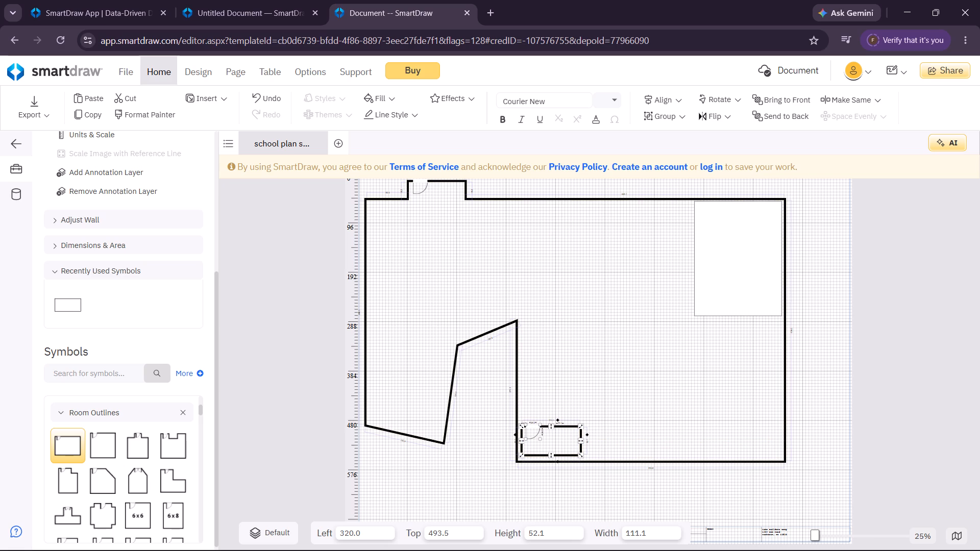
Duplicate the small room outline and place the copy against its right side, at about left 438.5 and top 494.
click(567, 425)
key(ctrl+c)
key(v)
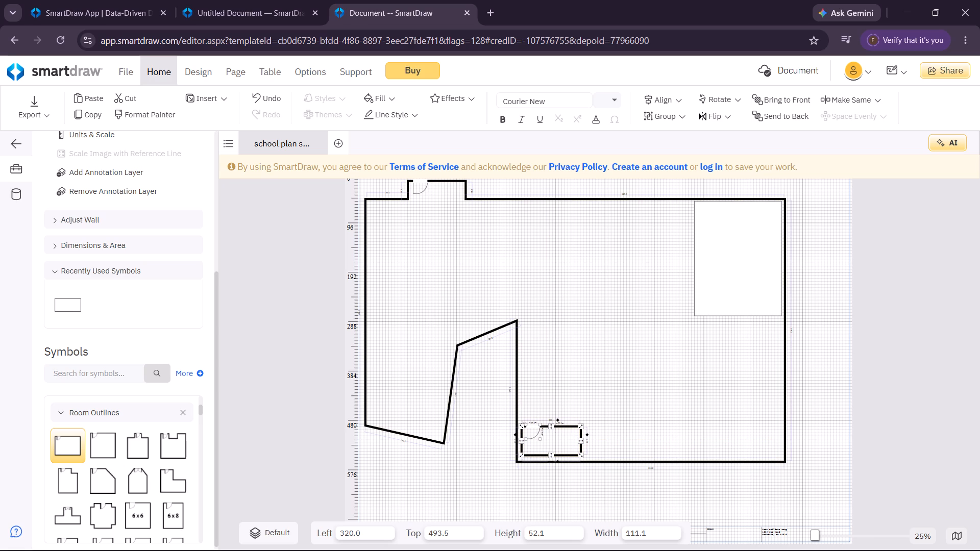
click(579, 448)
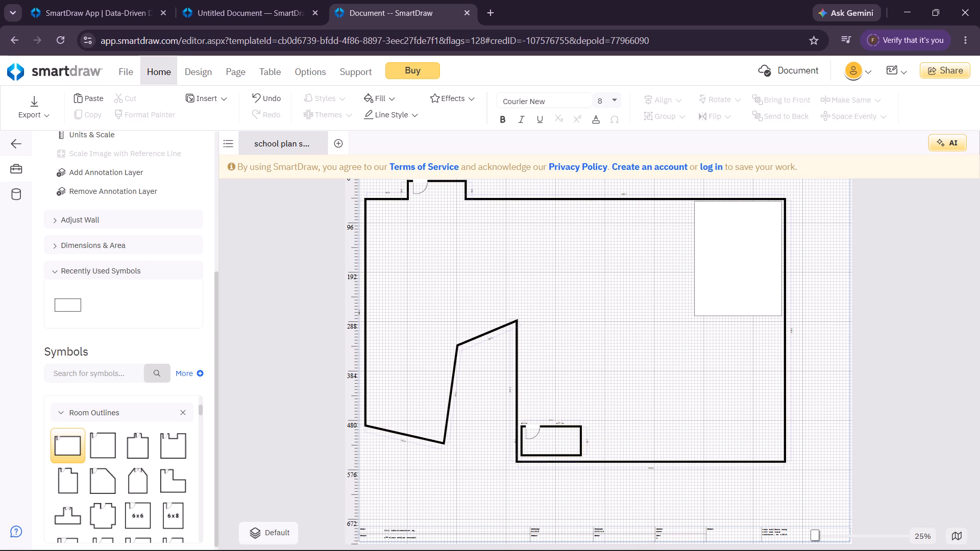
click(579, 449)
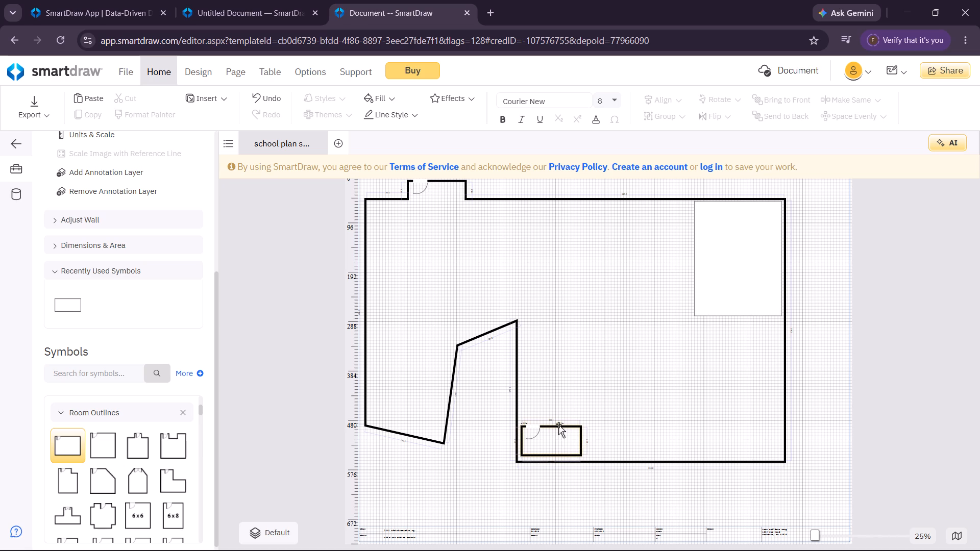
click(558, 425)
key(ctrl+c)
key(ctrl+v)
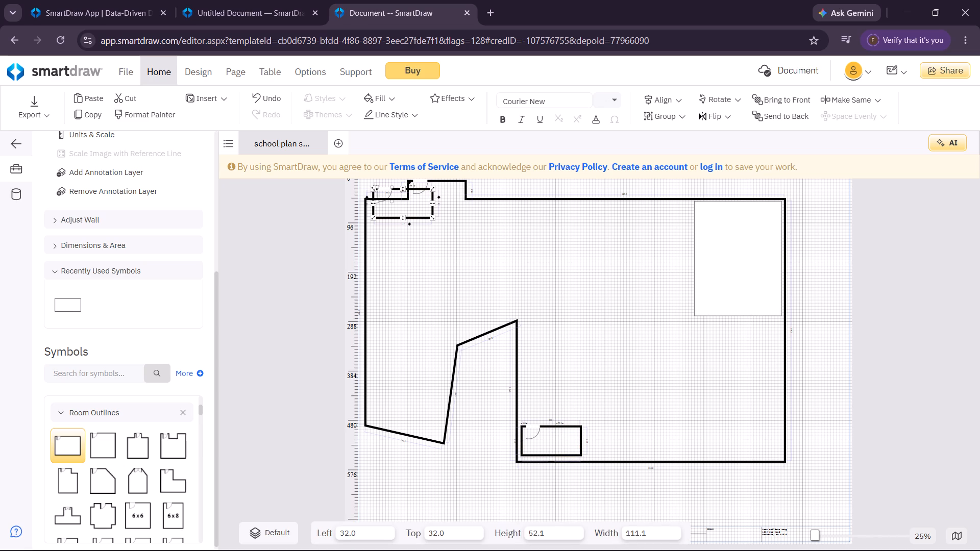
drag(423, 218, 638, 455)
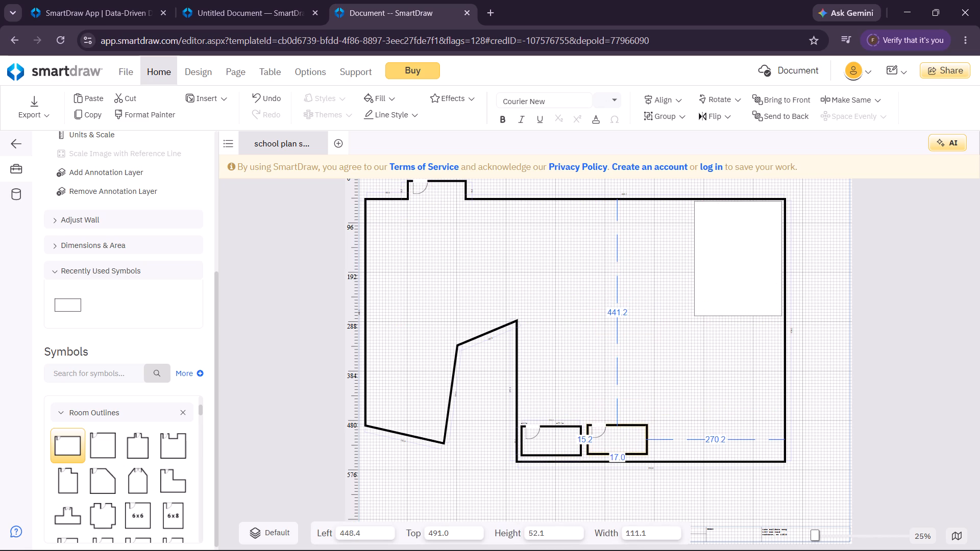
drag(638, 455, 632, 457)
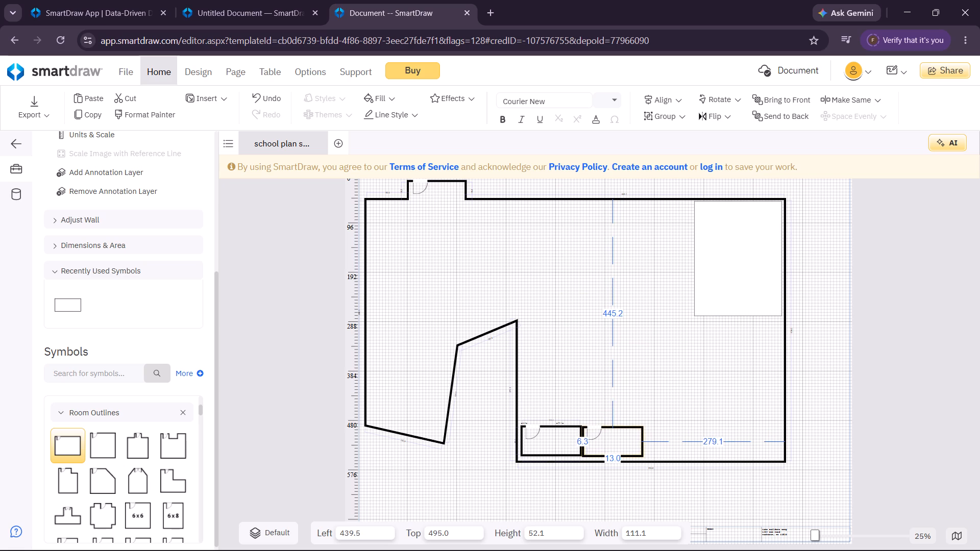
drag(632, 457, 632, 455)
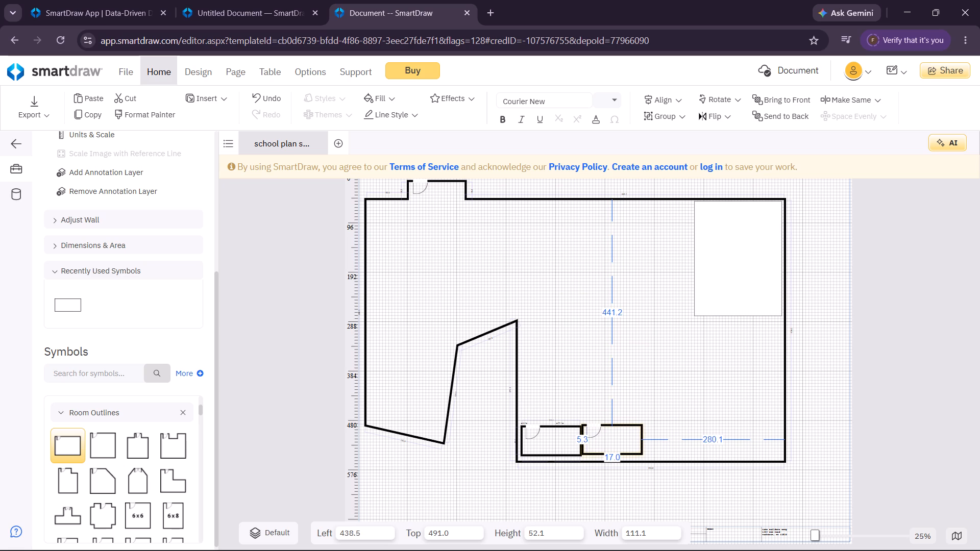
drag(632, 455, 632, 456)
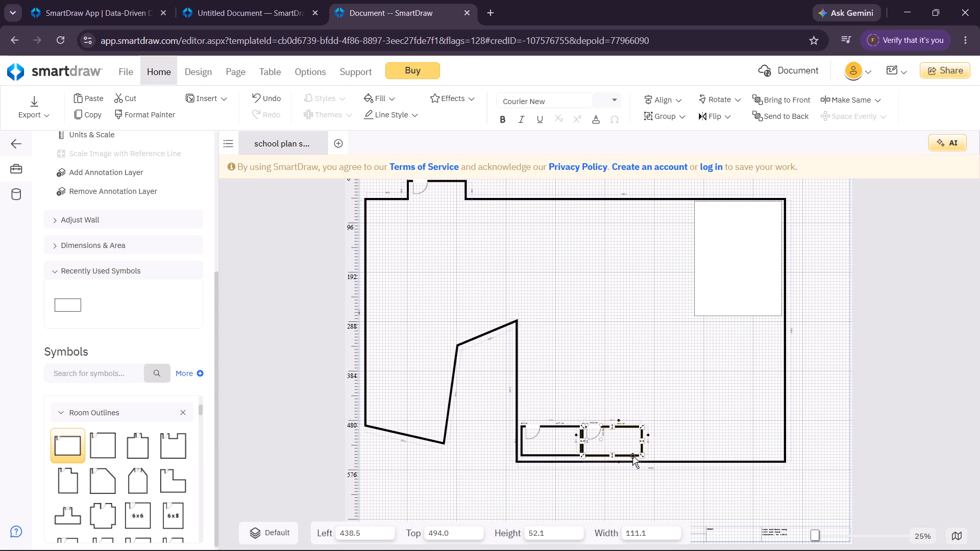
Add a third copy of the small room against the second room's right side, at about left 554.6 and top 494.1.
key(ctrl+v)
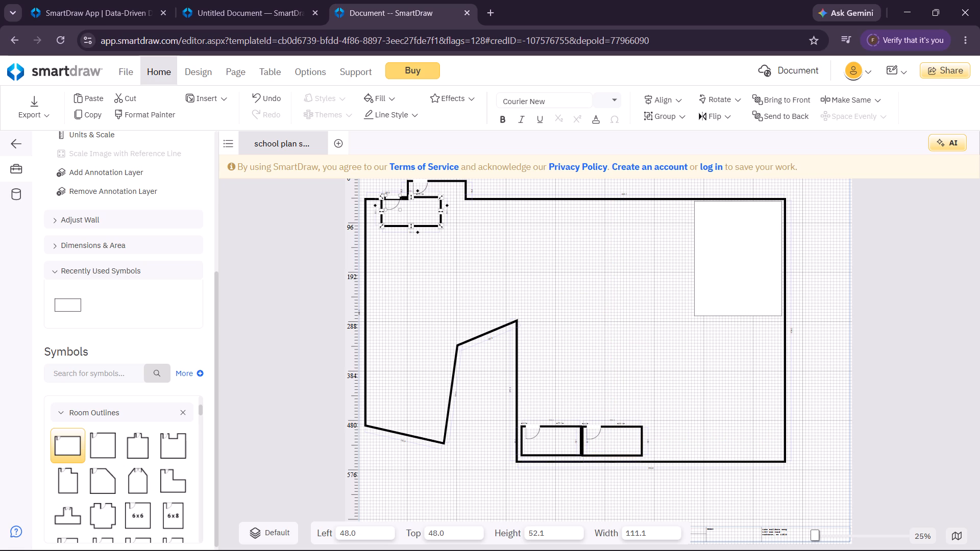
drag(427, 224, 530, 294)
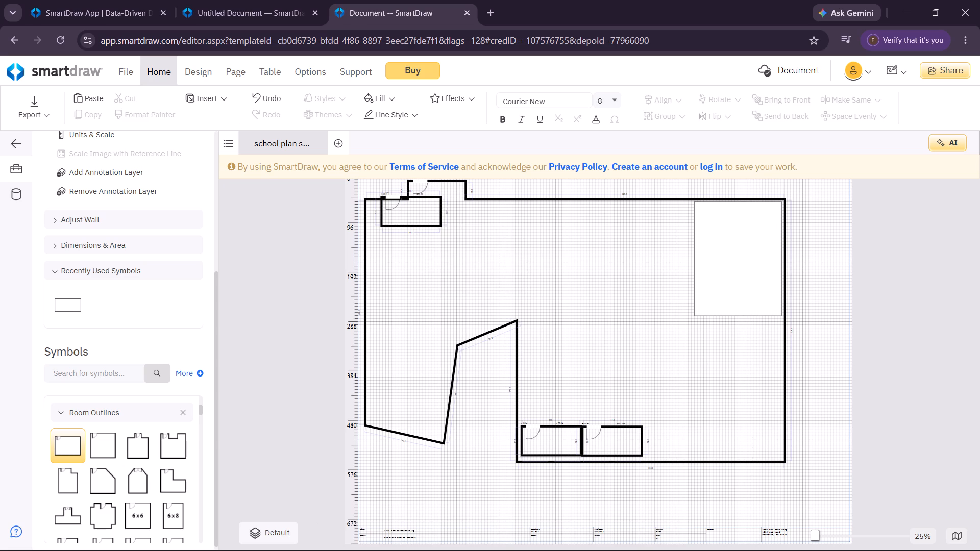
click(423, 226)
drag(423, 226, 674, 375)
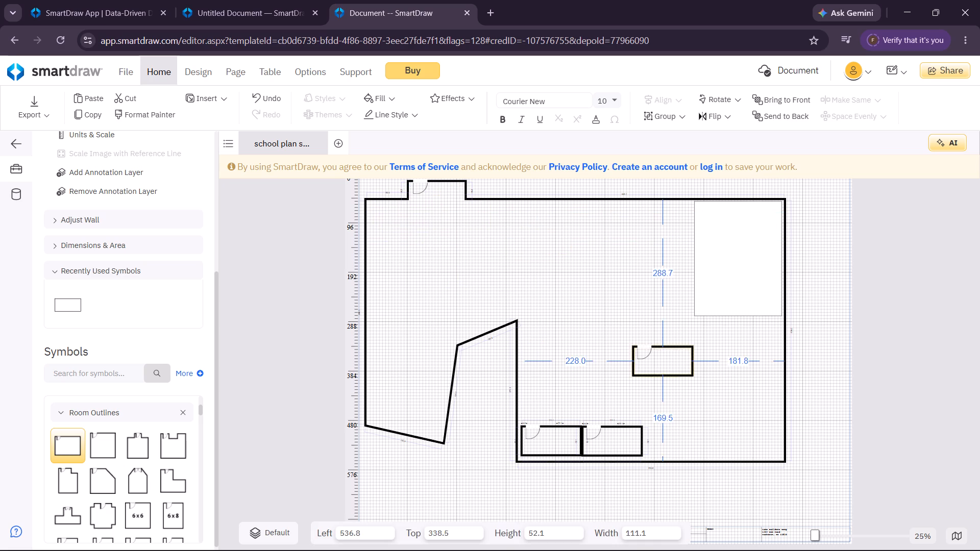
drag(674, 375, 686, 456)
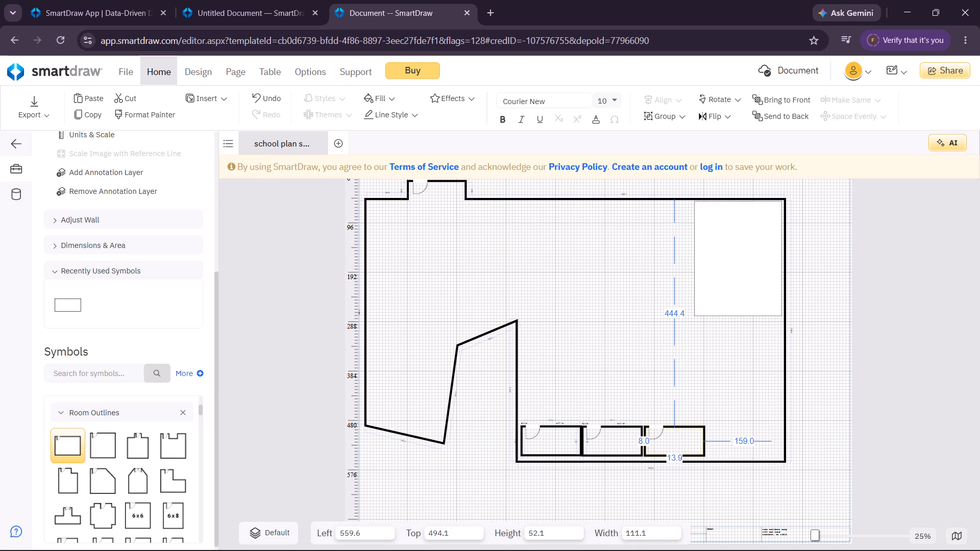
drag(686, 456, 683, 456)
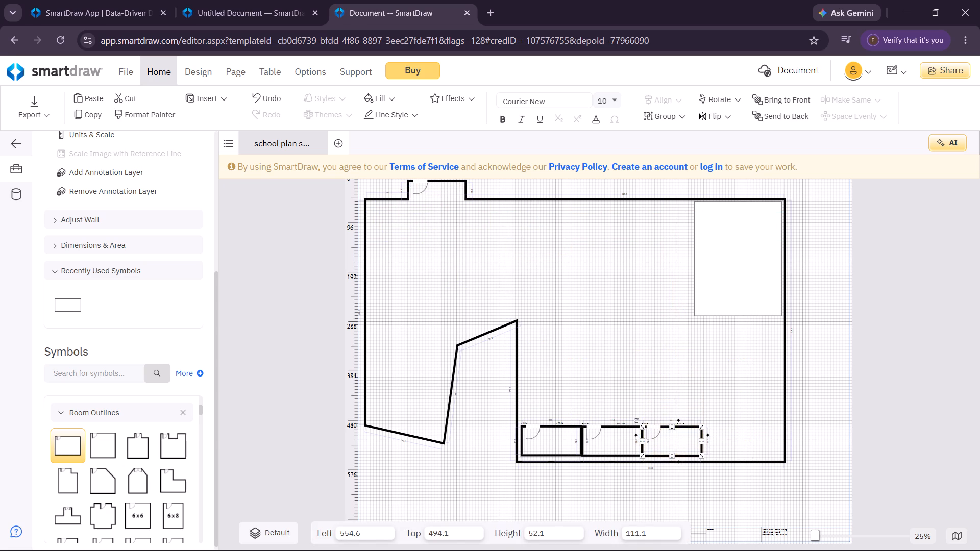
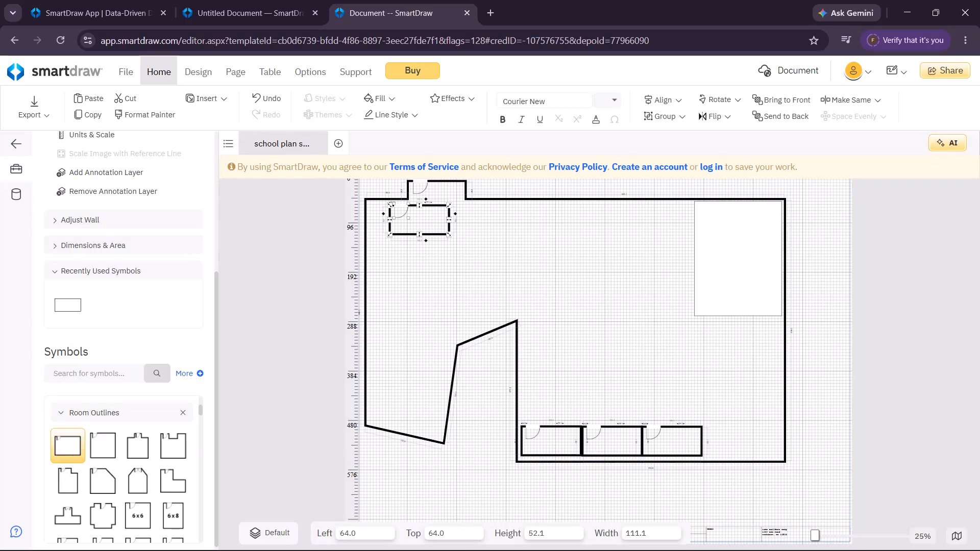
Place the fourth room copy against the third room's right side in the bottom row, at about left 670.
drag(398, 232, 505, 268)
drag(505, 268, 567, 313)
click(441, 234)
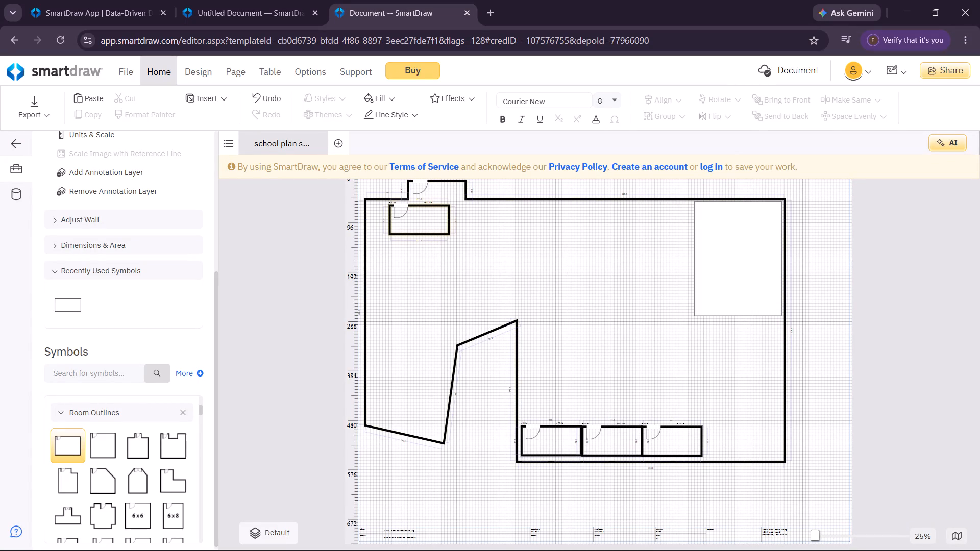
drag(439, 234, 754, 391)
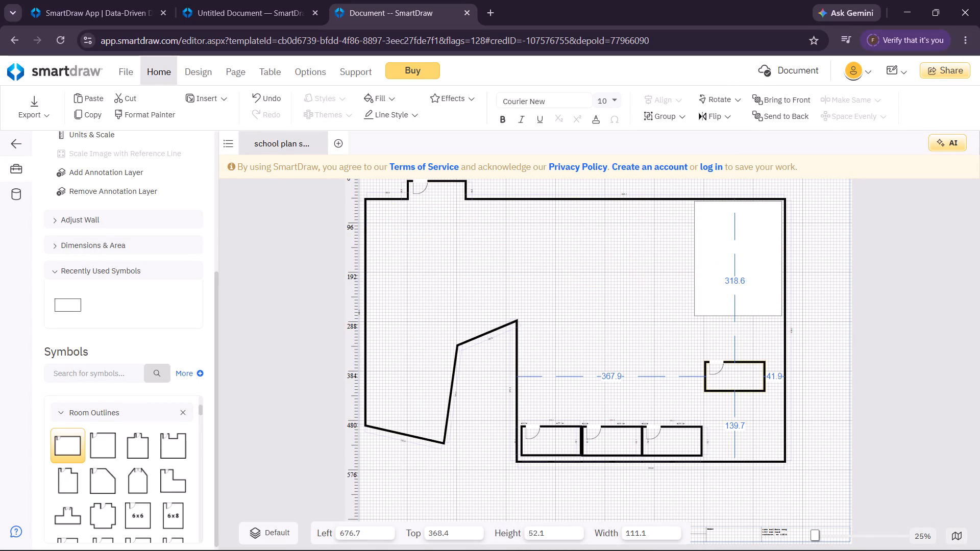
drag(754, 391, 751, 454)
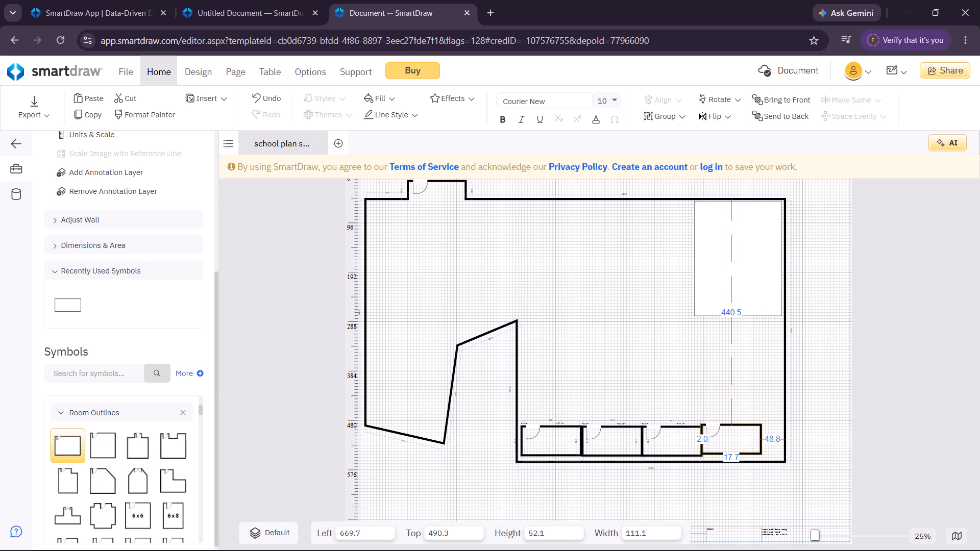
drag(751, 454, 751, 456)
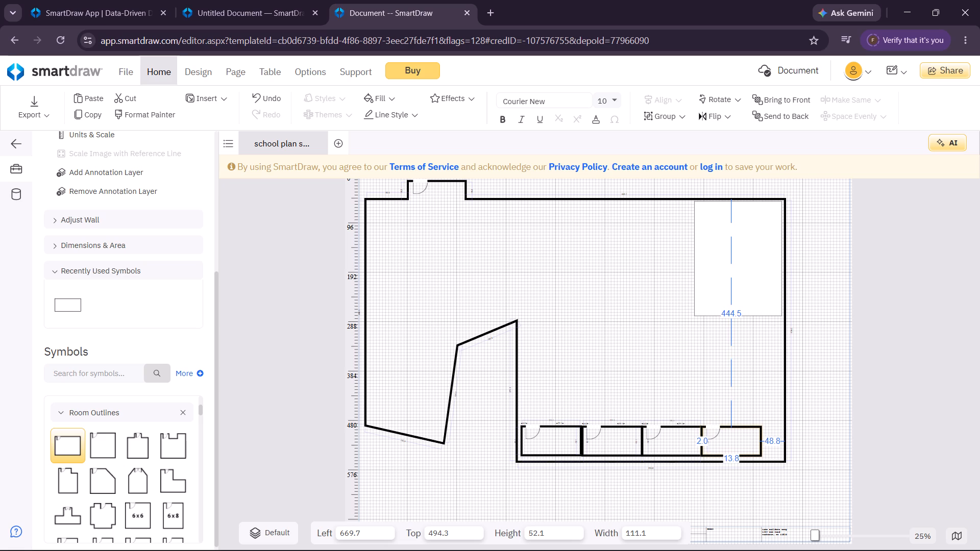
drag(751, 456, 751, 454)
click(675, 414)
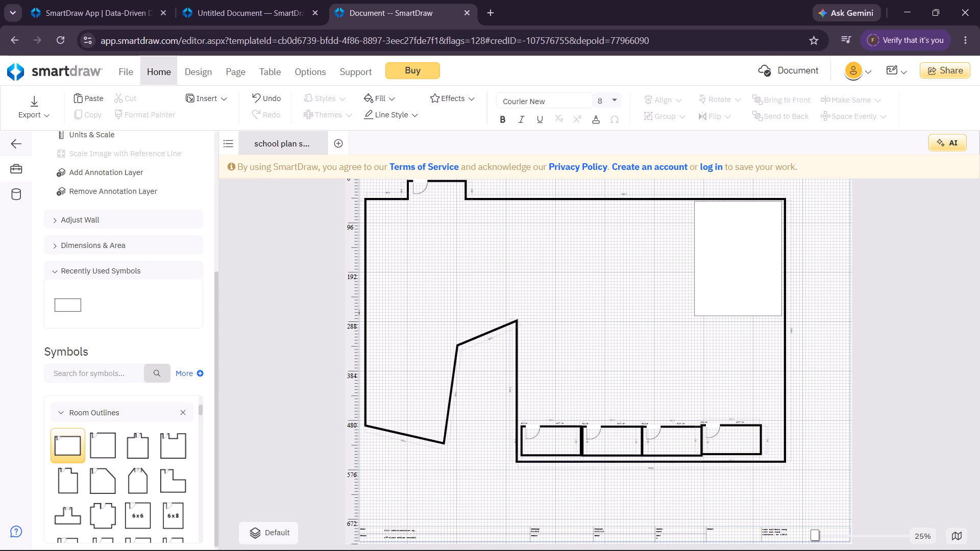
Paste another small room and place it above the bottom row's first room, at about left 316 and top 404.2.
key(ctrl+v)
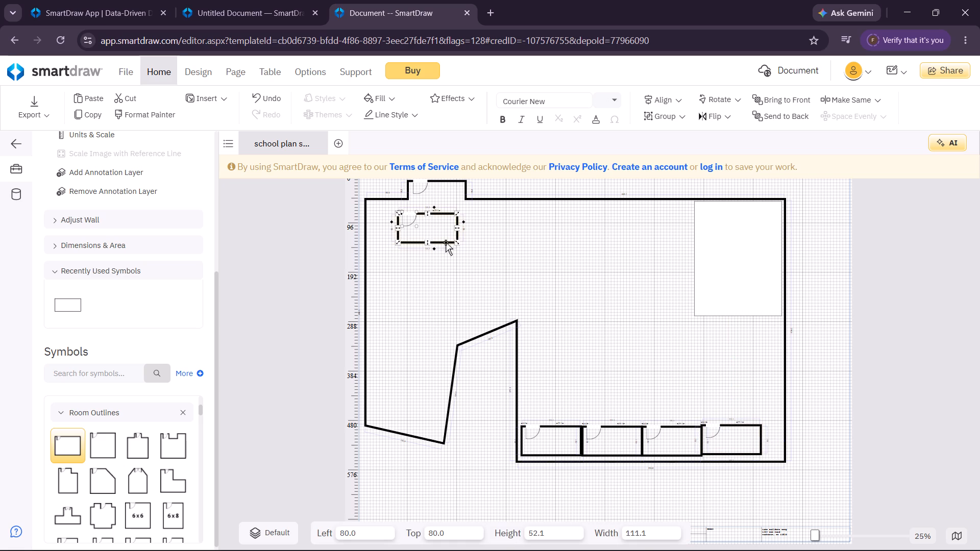
drag(446, 242, 563, 407)
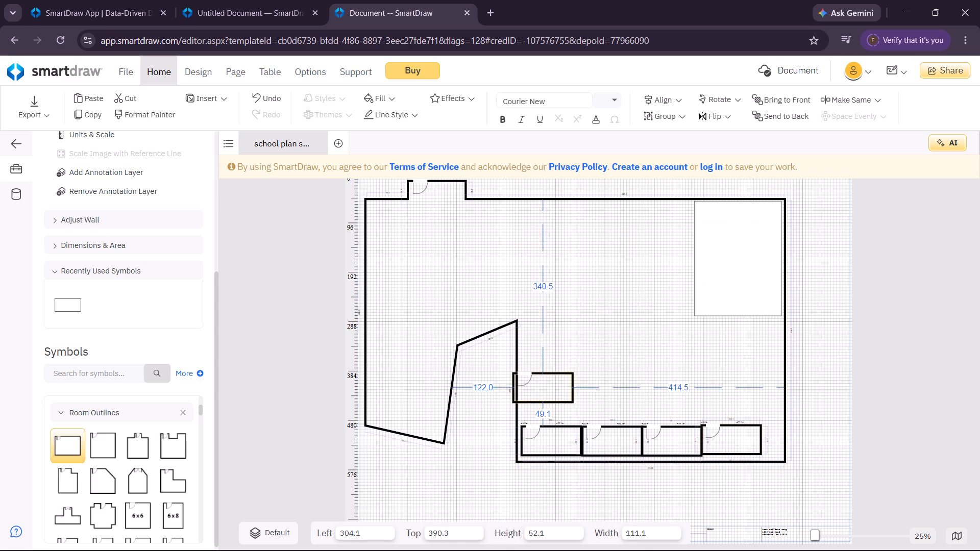
drag(563, 407, 567, 409)
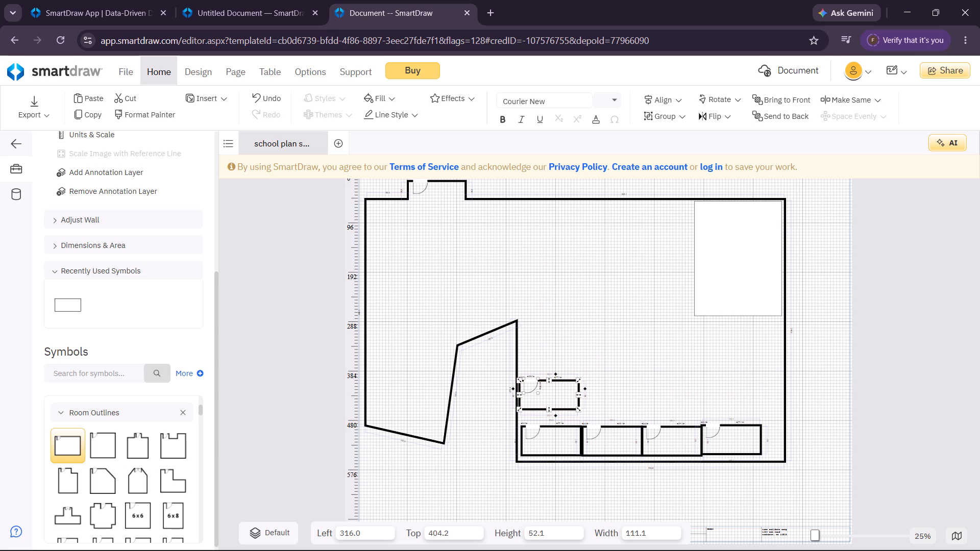
Add a second small room to the upper row against the first room's right side, at about left 434.2 and top 404.5.
key(ctrl+v)
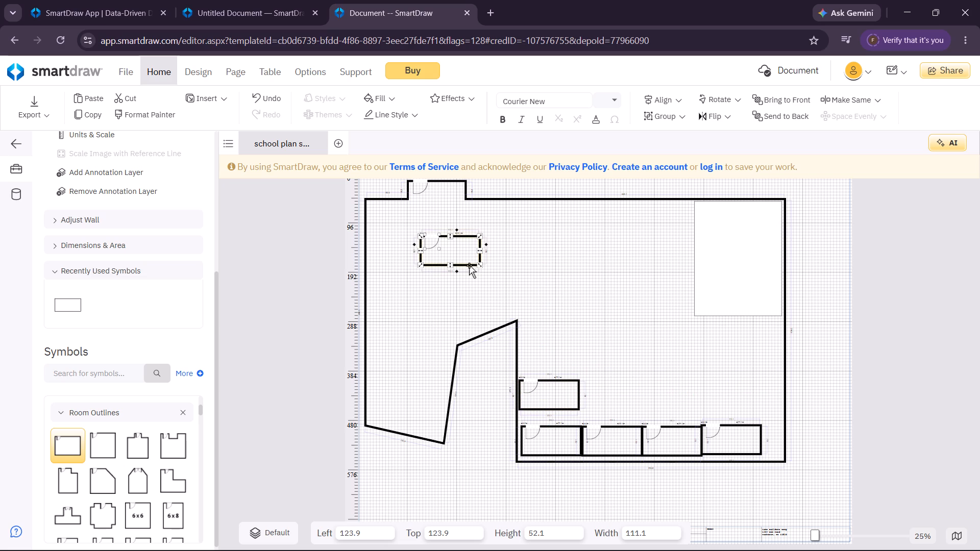
drag(469, 265, 630, 408)
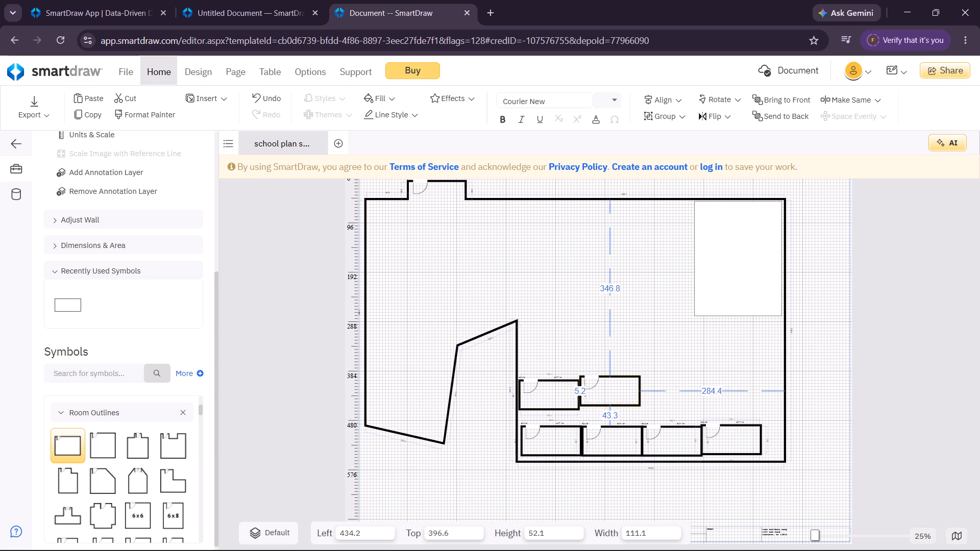
drag(630, 408, 630, 411)
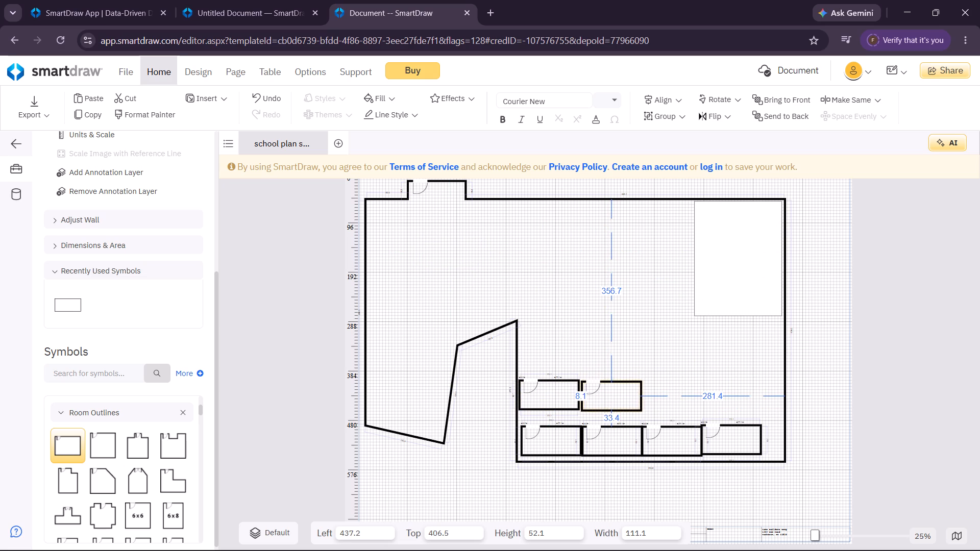
drag(630, 411, 629, 410)
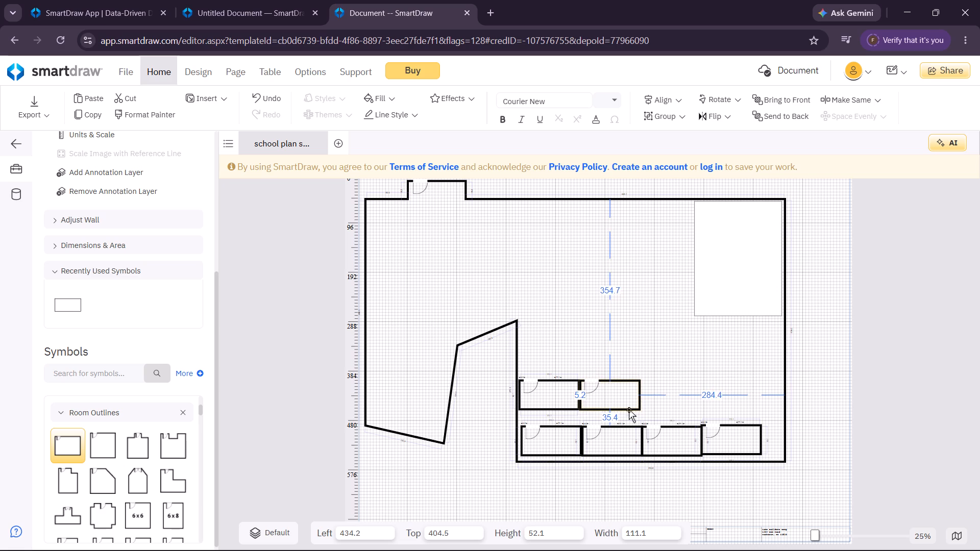
click(544, 284)
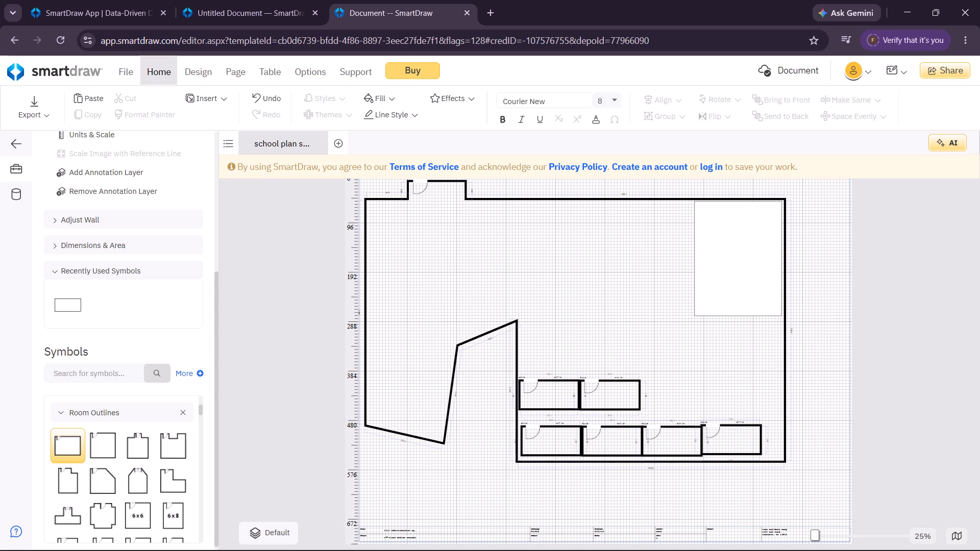
Add a third small room to the upper row against the second room's right side, at about left 548, level with the others.
key(ctrl+v)
drag(478, 271, 530, 281)
click(477, 242)
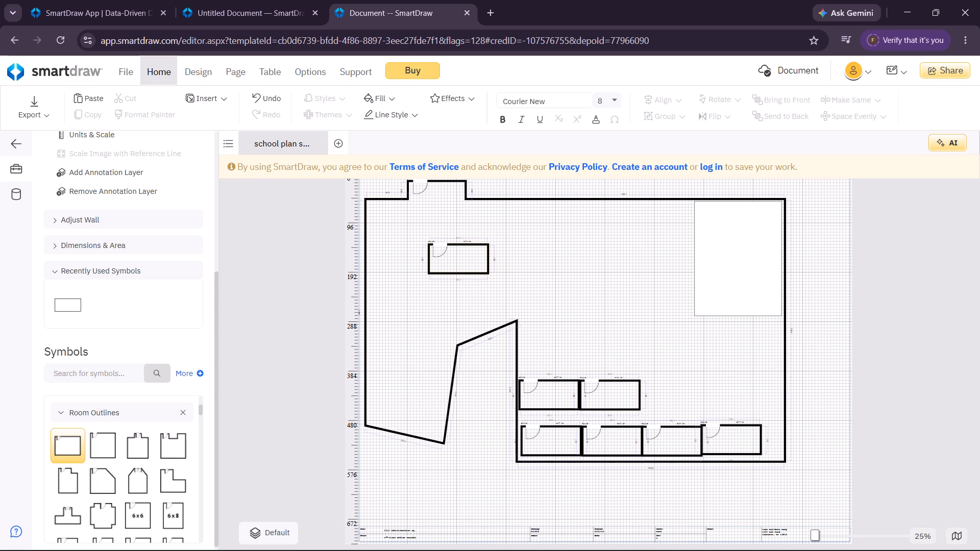
click(477, 242)
click(485, 244)
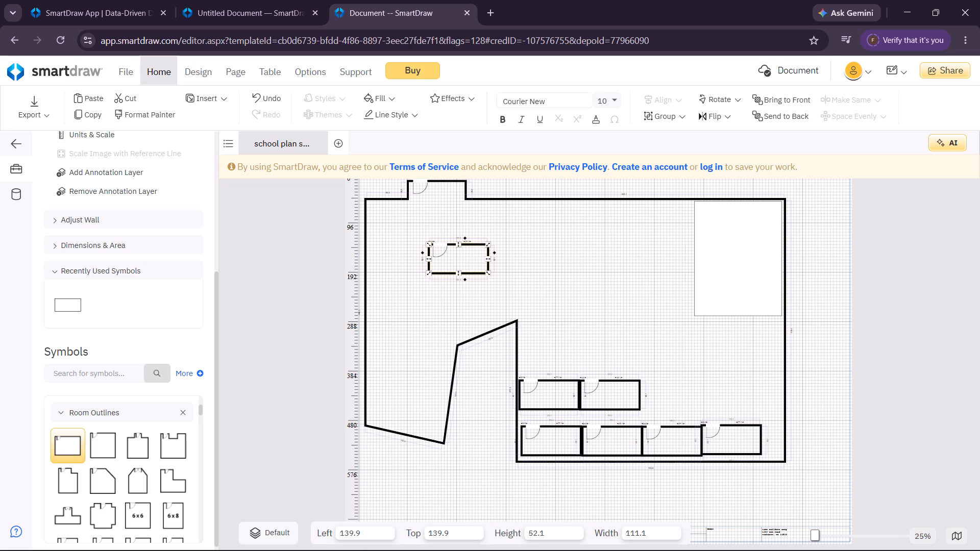
drag(477, 242, 520, 260)
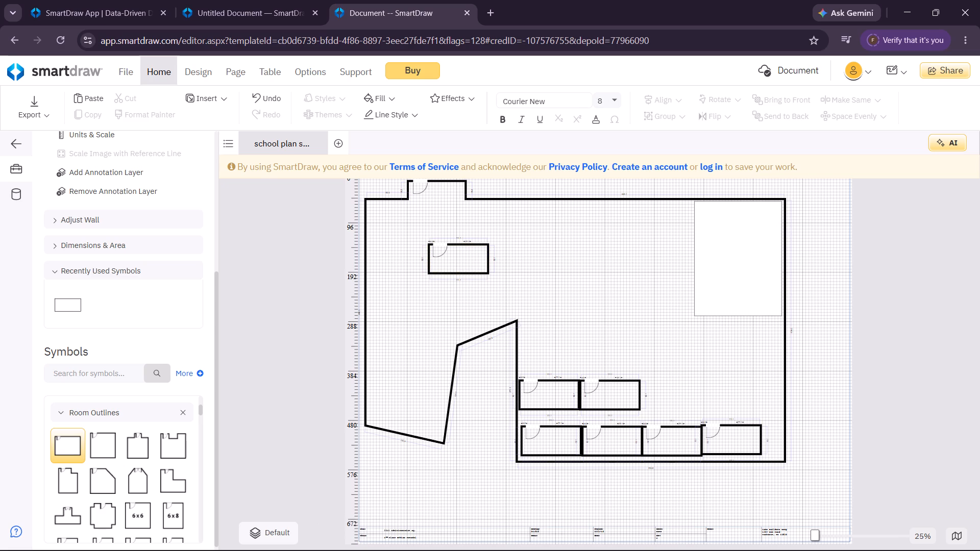
click(486, 266)
click(488, 271)
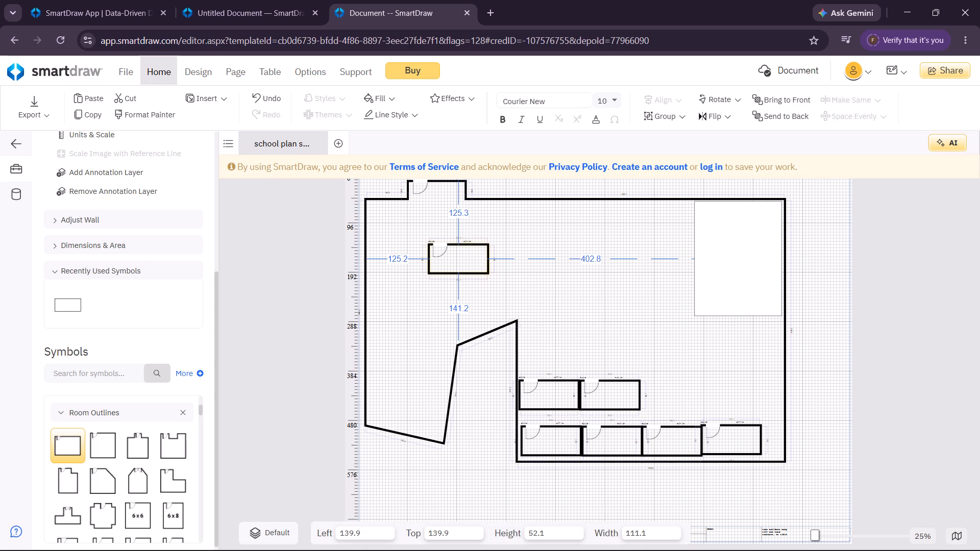
drag(489, 262, 660, 377)
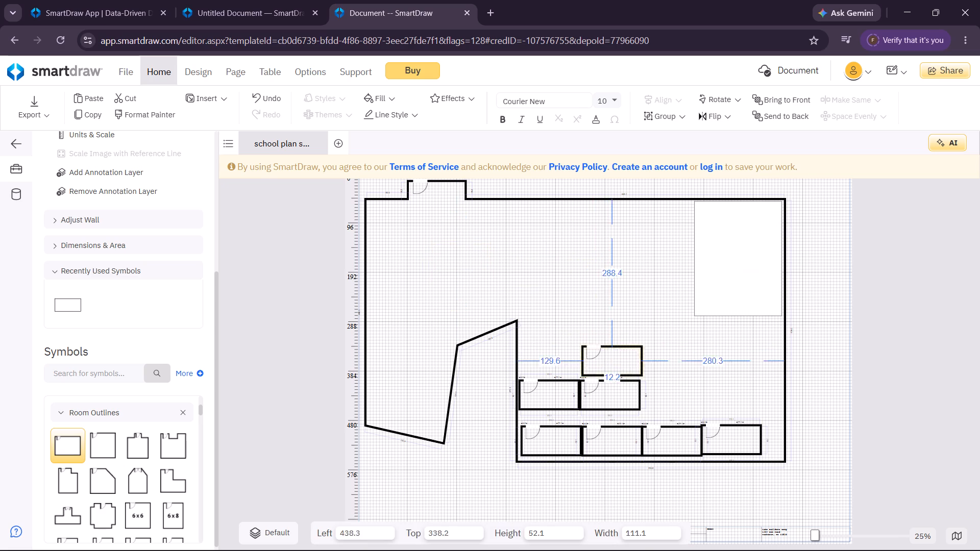
drag(660, 377, 700, 399)
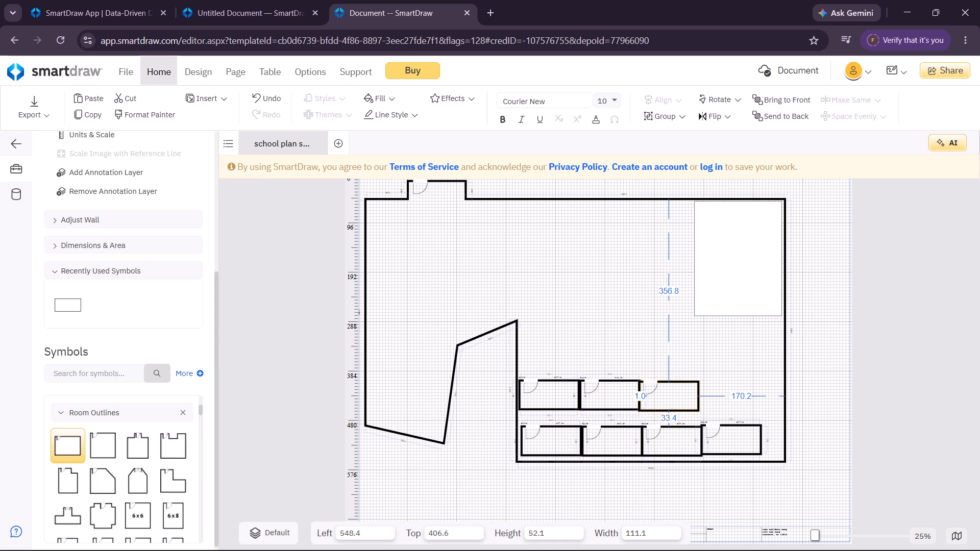
drag(700, 399, 700, 398)
click(574, 285)
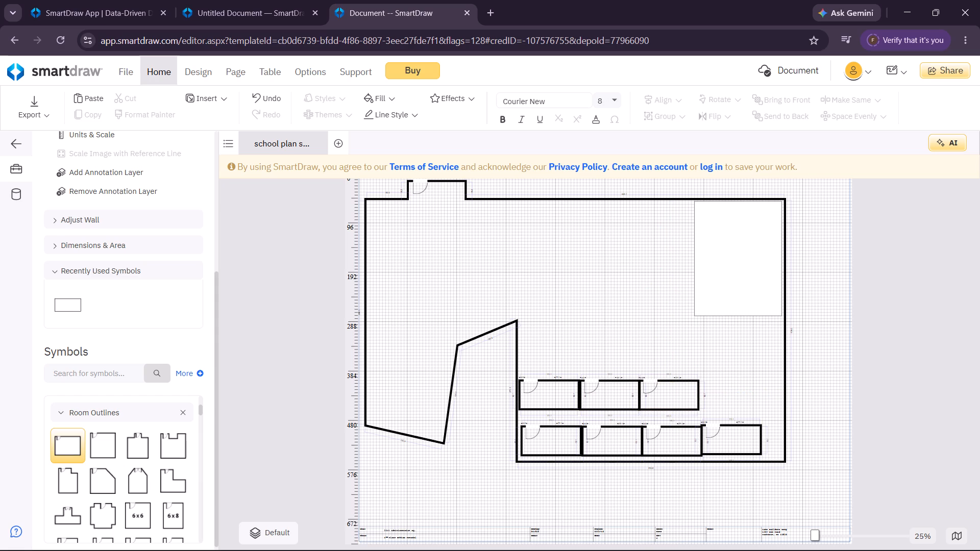
Add a fourth small room to the upper row against the third room's right side, at about left 662.5 and top 404.8.
key(ctrl+v)
drag(497, 273, 762, 405)
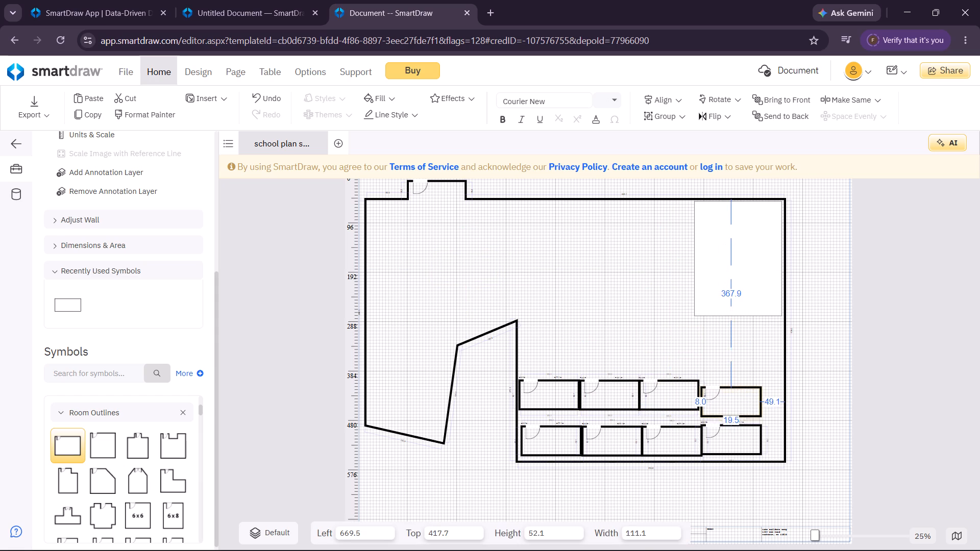
drag(762, 405, 757, 403)
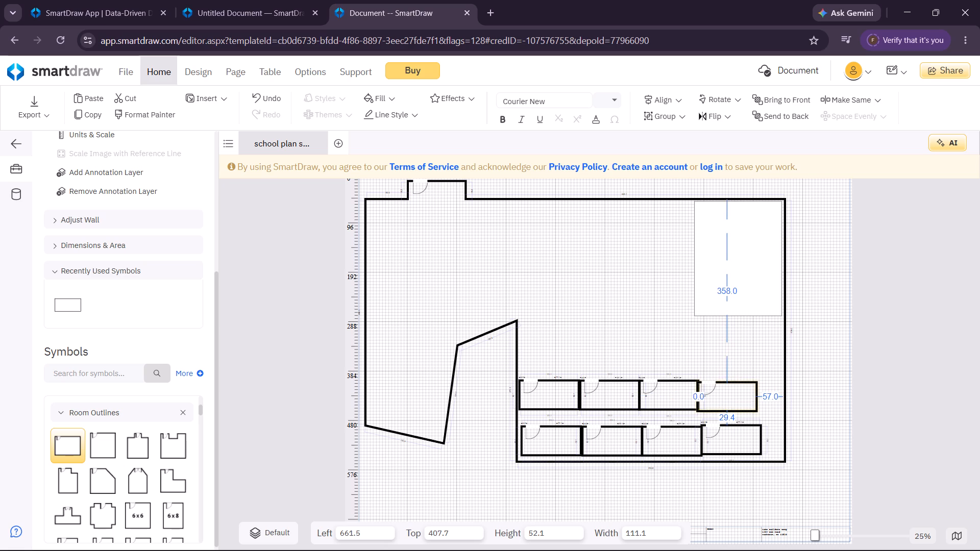
drag(757, 403, 758, 401)
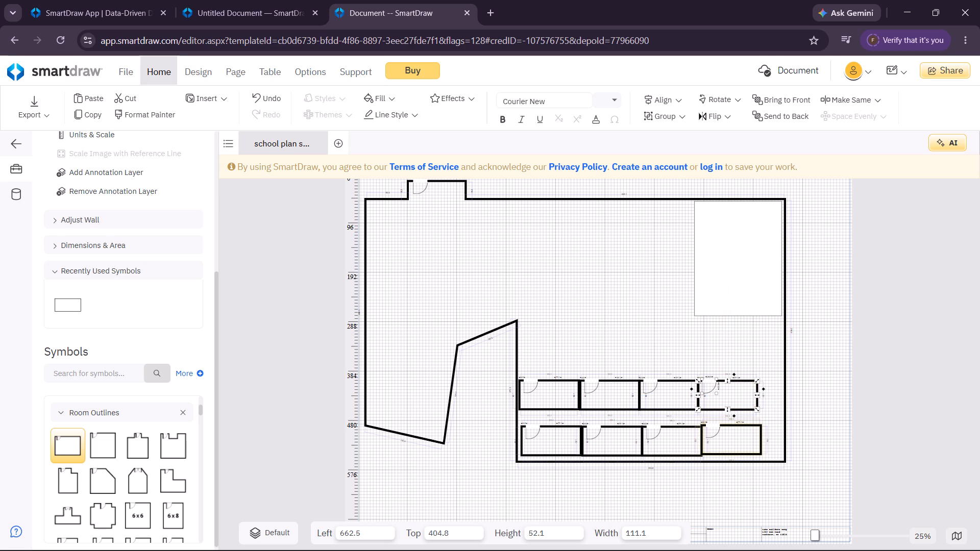
click(537, 253)
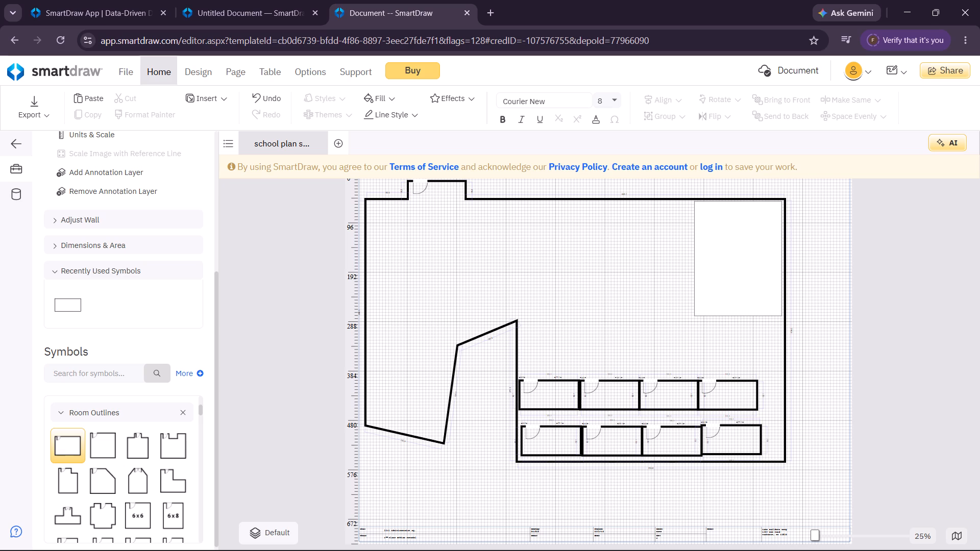
Move the door of the upper row's fourth room to its bottom wall and flip it vertically to swing into the room.
drag(708, 385, 708, 409)
click(710, 409)
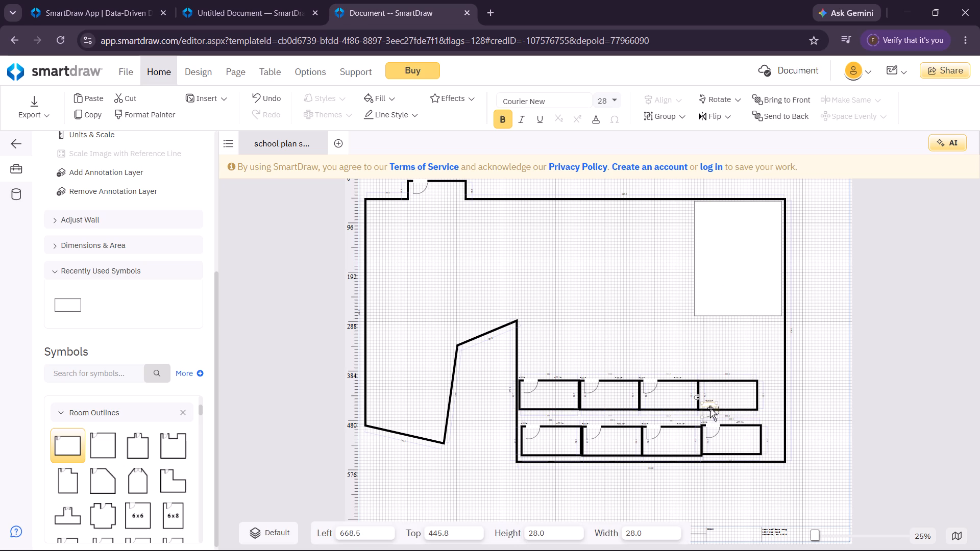
click(709, 405)
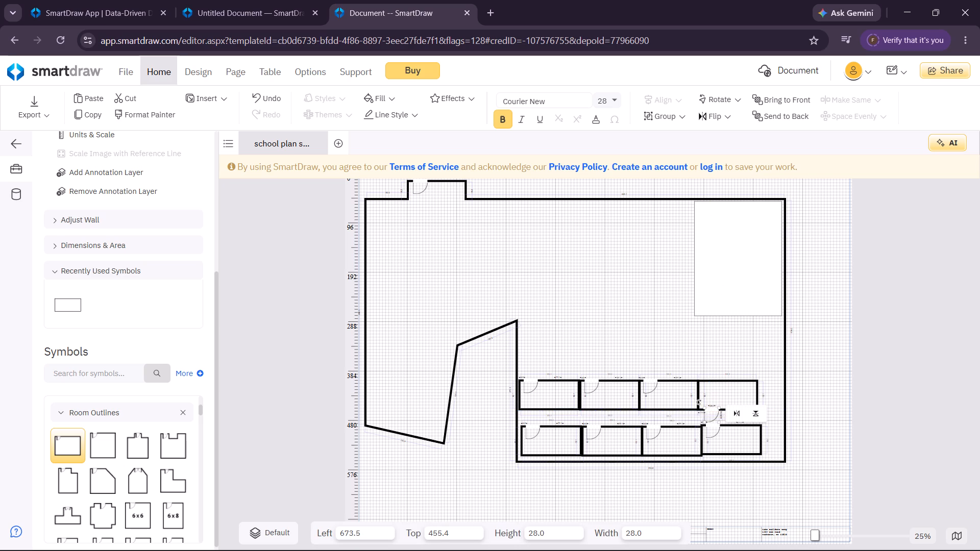
click(752, 409)
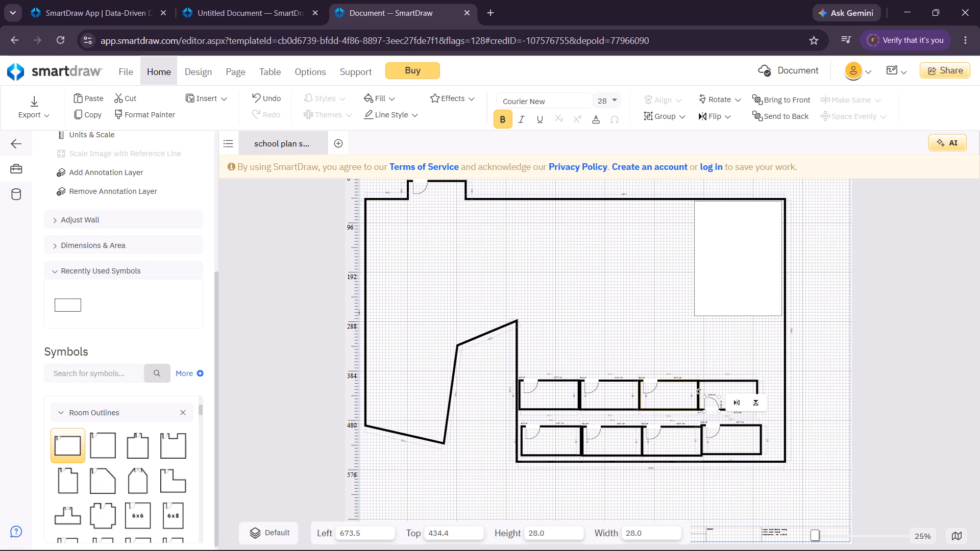
Move the door of the upper row's third room to its bottom wall and flip it vertically to swing inward.
drag(654, 380, 654, 409)
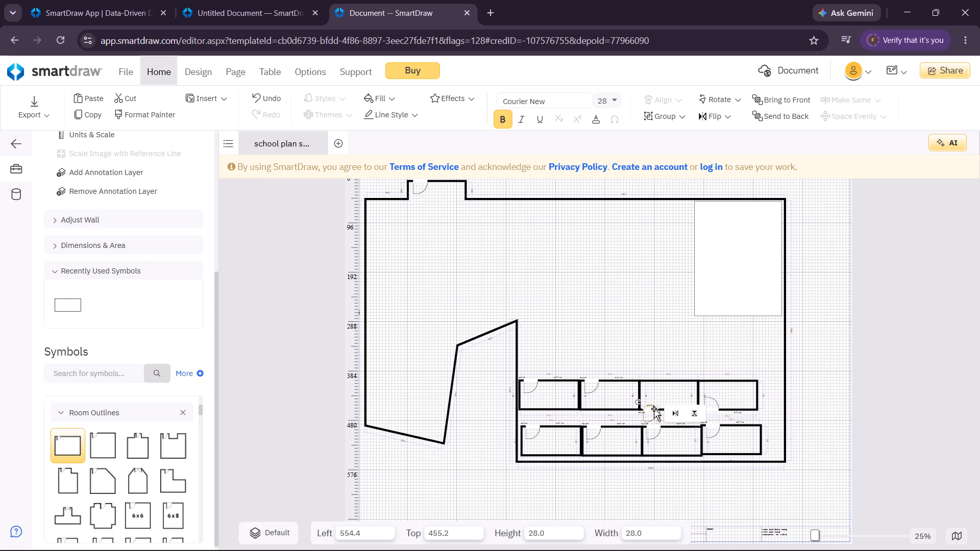
click(692, 416)
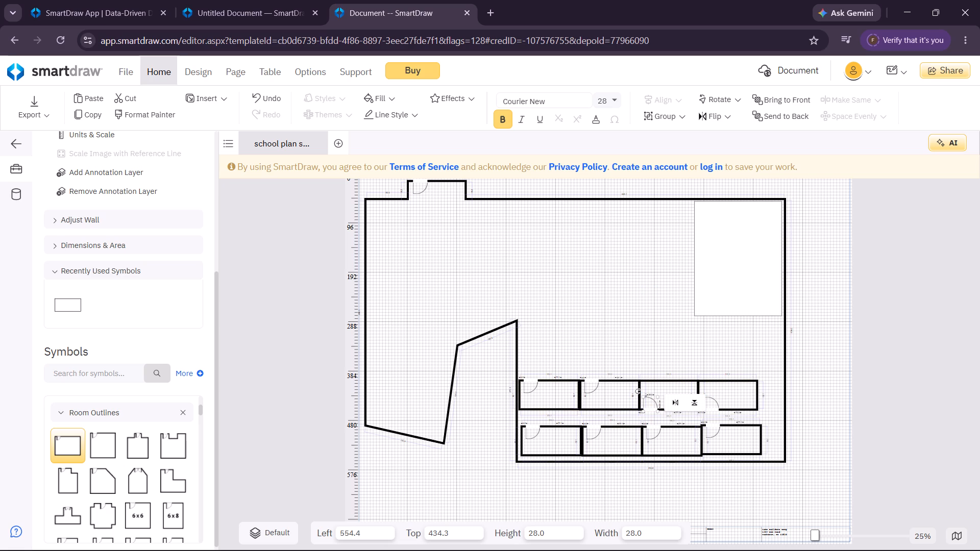
Move the second upper room's door to its bottom wall near the left corner, flipped to swing inward like the neighbouring doors.
drag(590, 380, 593, 406)
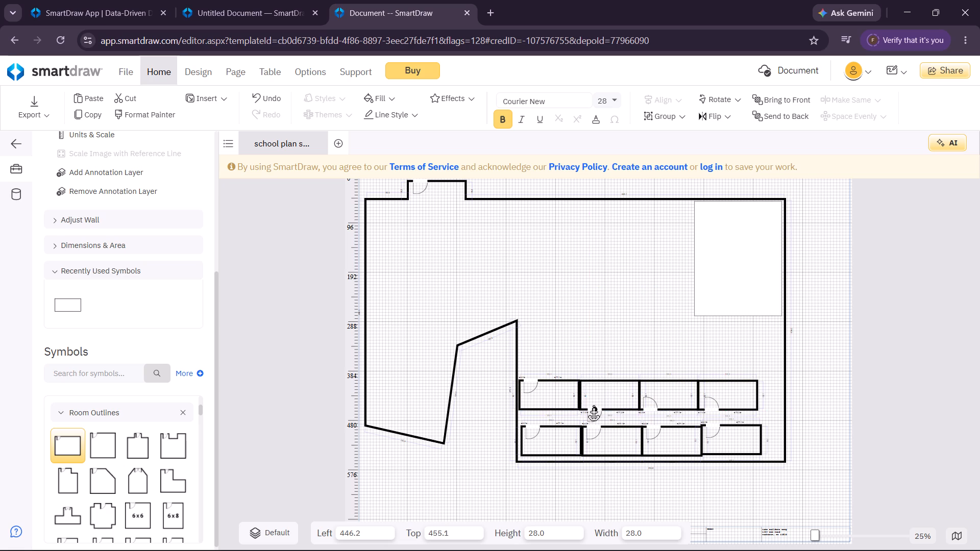
drag(593, 406, 592, 405)
drag(592, 405, 591, 405)
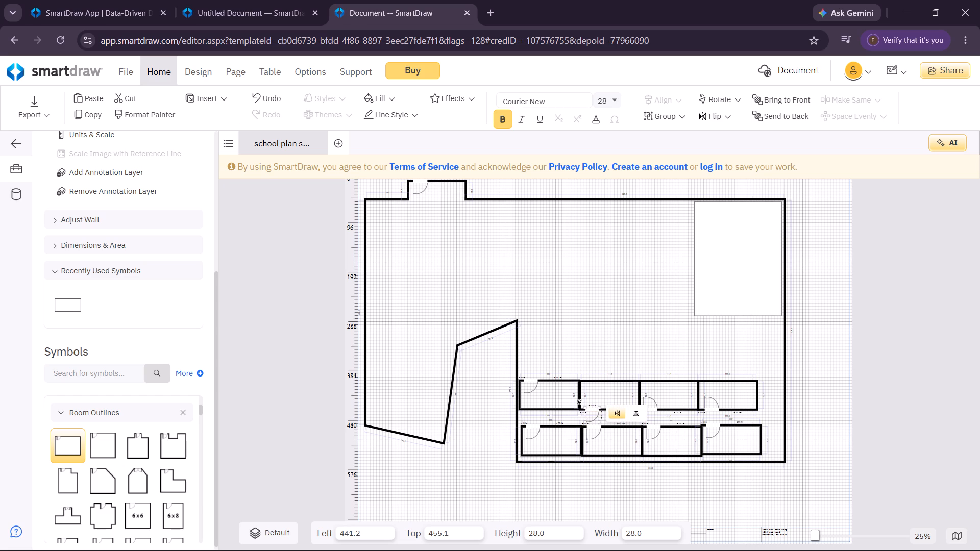
click(625, 412)
click(635, 412)
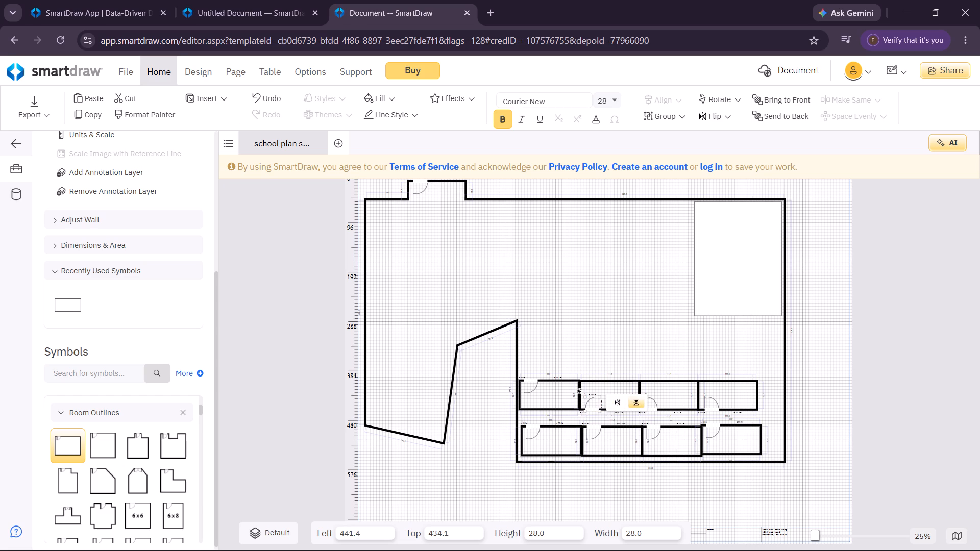
click(618, 403)
Move the door of the upper row's first room to its bottom wall and flip it vertically to swing into the room.
drag(535, 381, 534, 407)
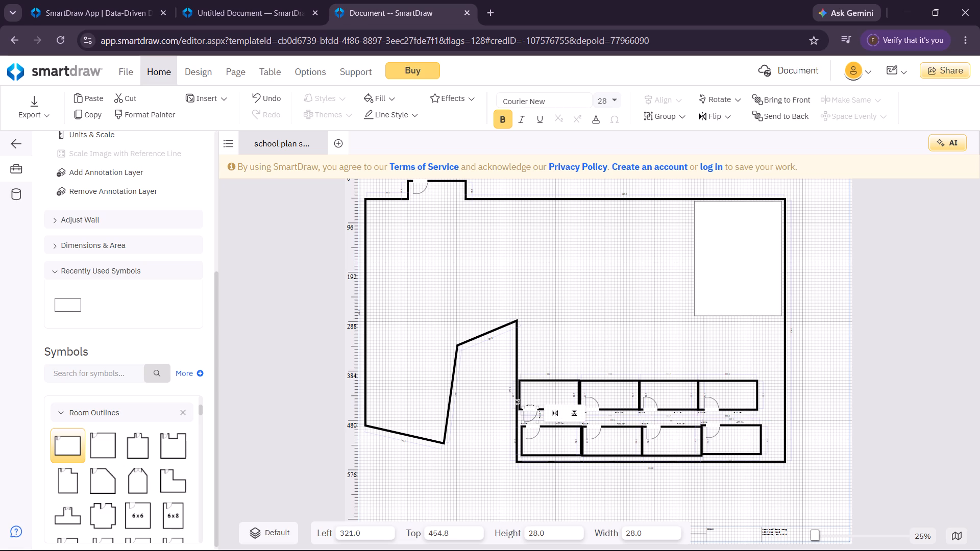
click(581, 413)
click(825, 403)
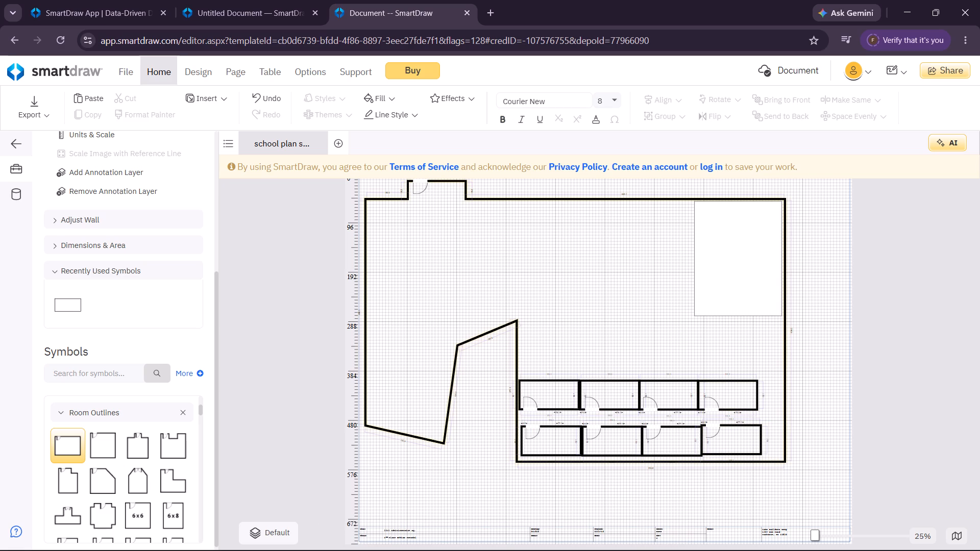
Align the lower row's fourth room with its neighbours, at about left 669.7 and top 494.3.
click(737, 454)
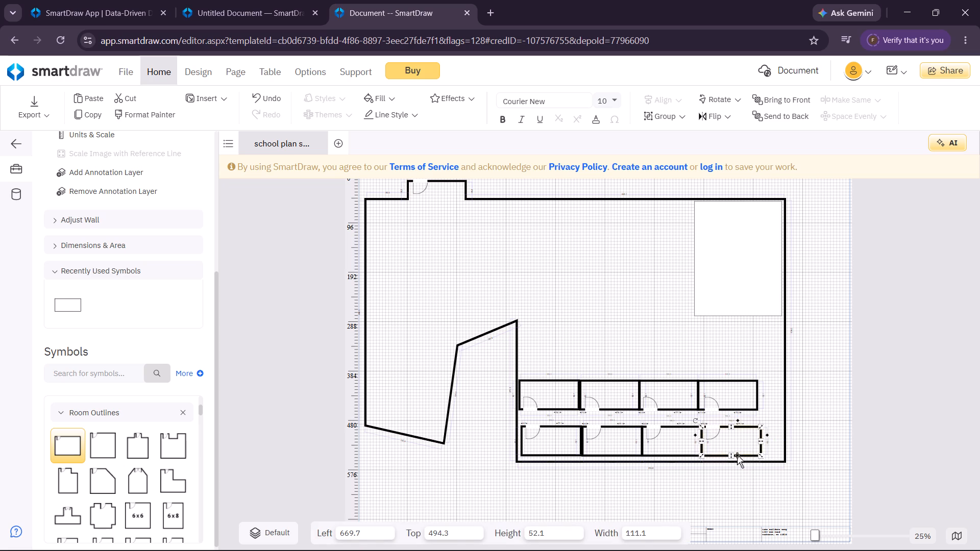
click(822, 422)
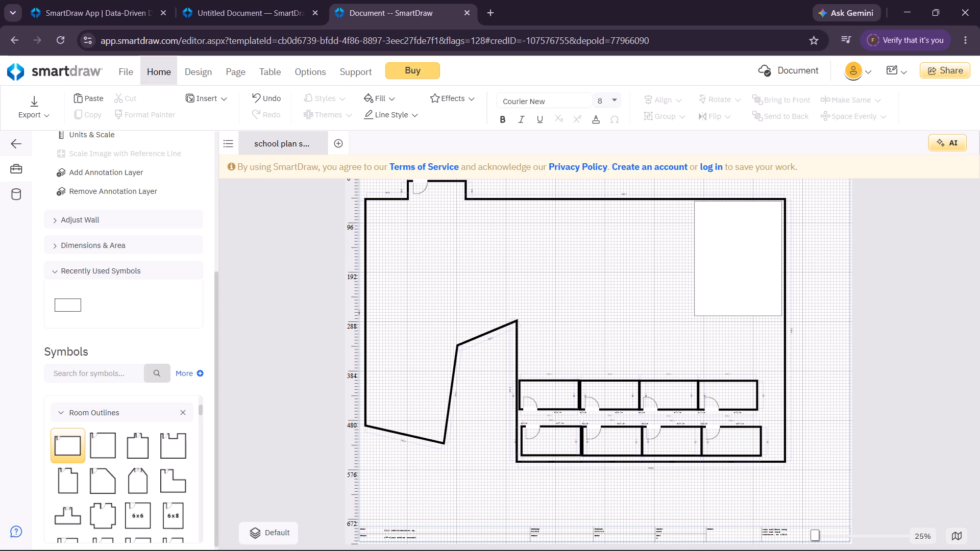
Widen the upper row's fourth room to 120.0 by moving its right wall outward.
click(756, 392)
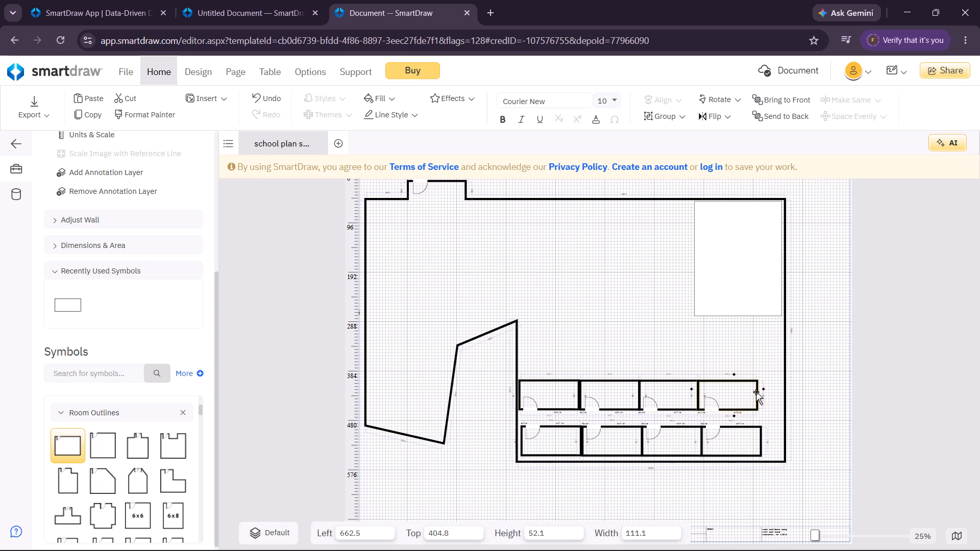
drag(757, 395, 767, 398)
drag(767, 398, 762, 406)
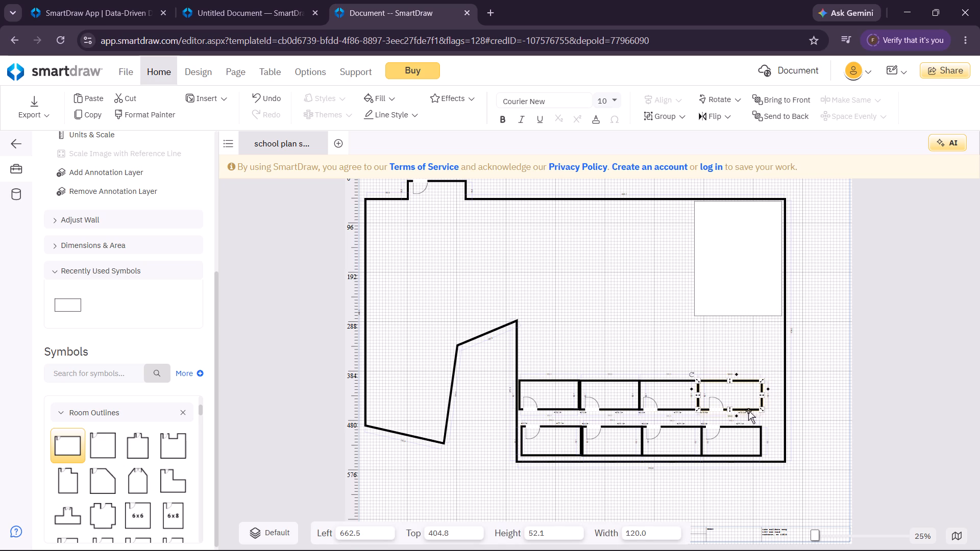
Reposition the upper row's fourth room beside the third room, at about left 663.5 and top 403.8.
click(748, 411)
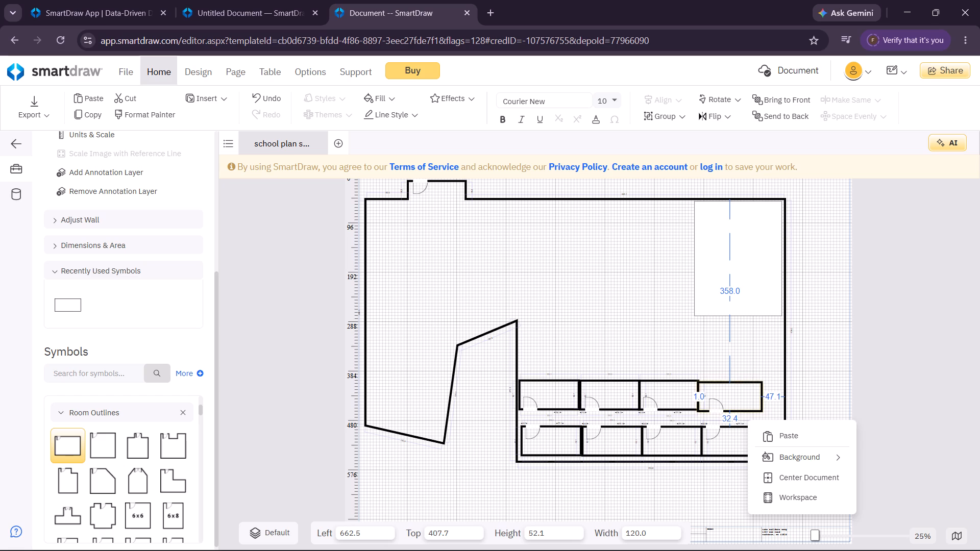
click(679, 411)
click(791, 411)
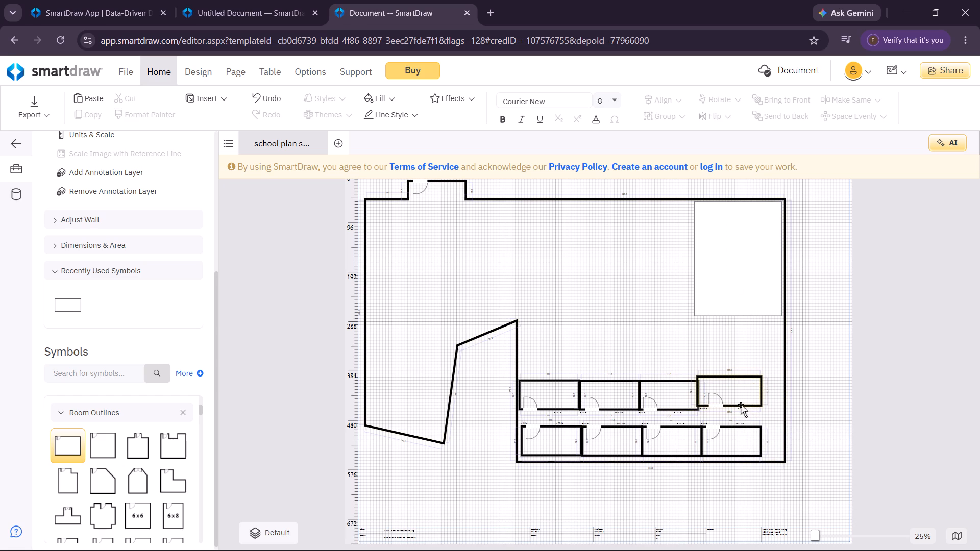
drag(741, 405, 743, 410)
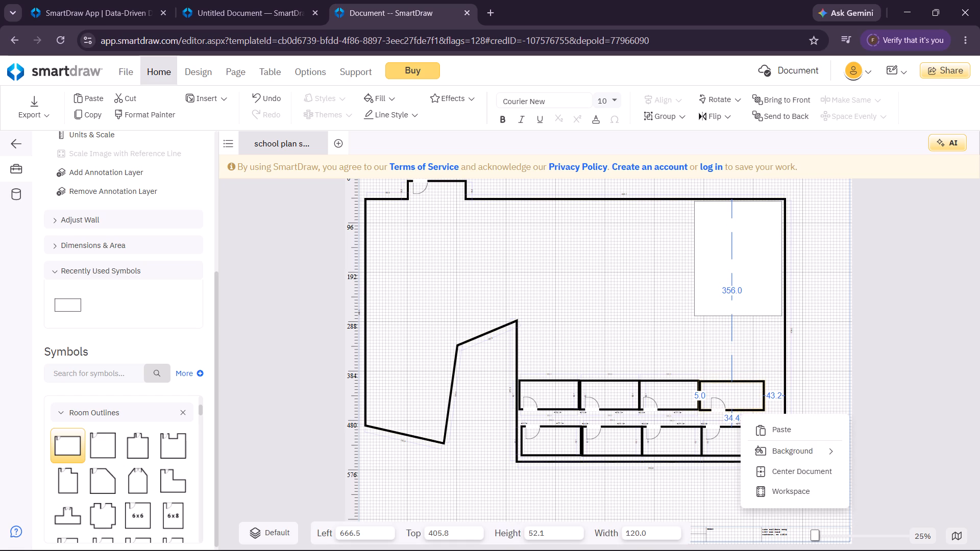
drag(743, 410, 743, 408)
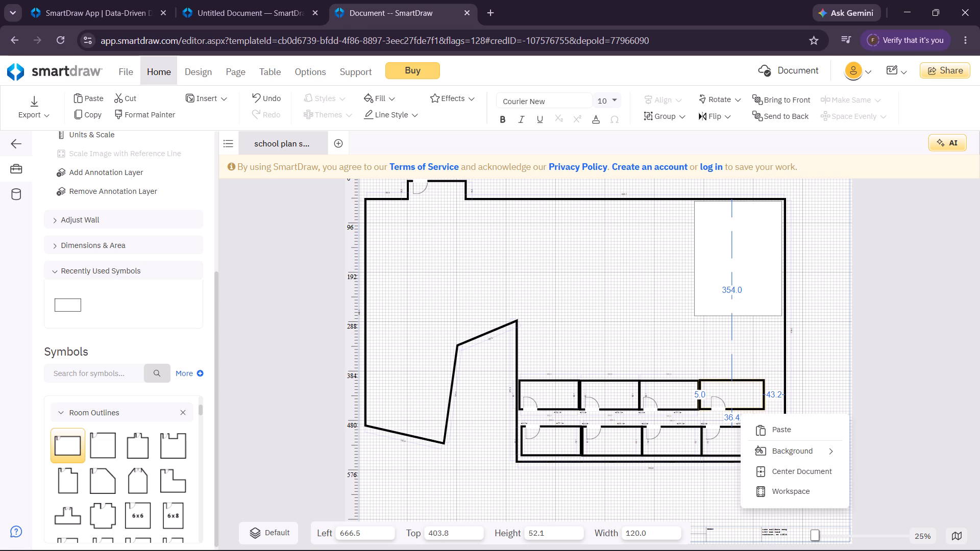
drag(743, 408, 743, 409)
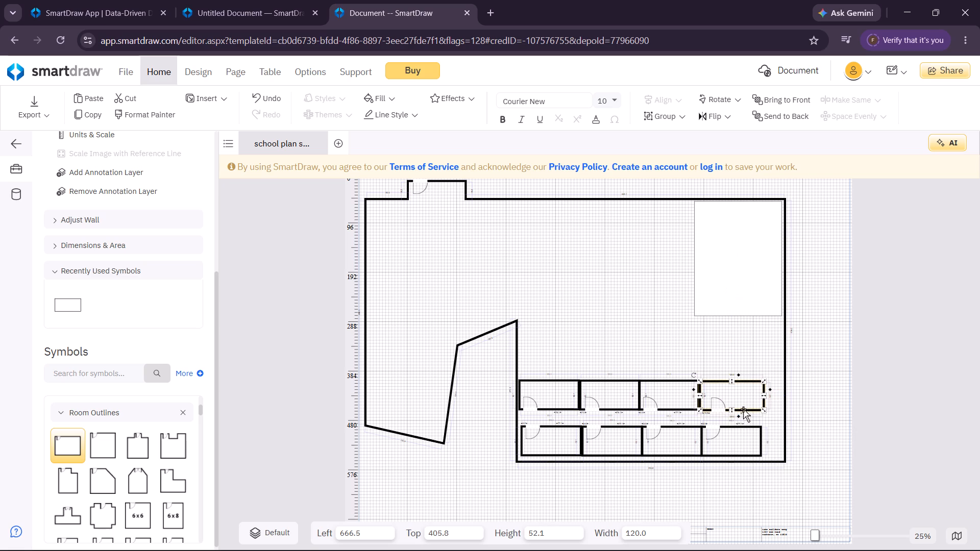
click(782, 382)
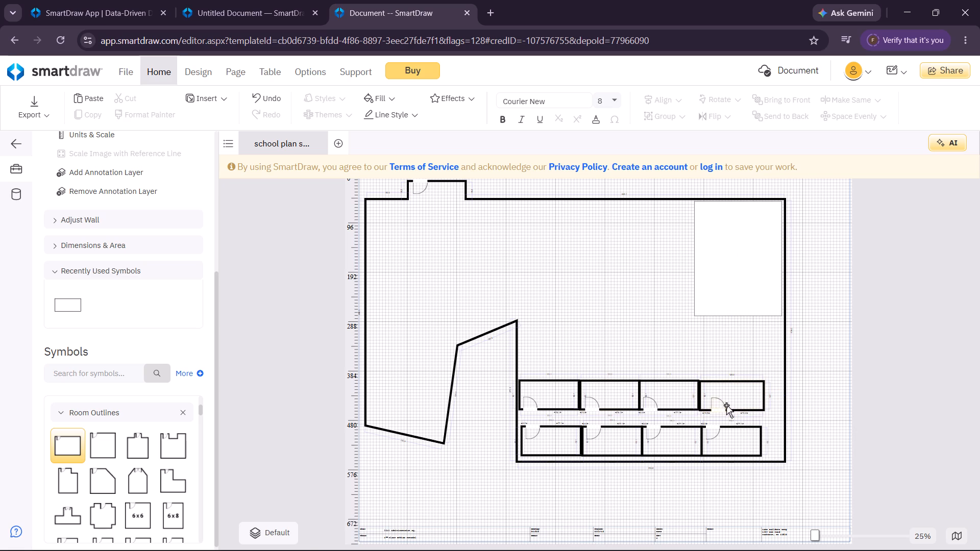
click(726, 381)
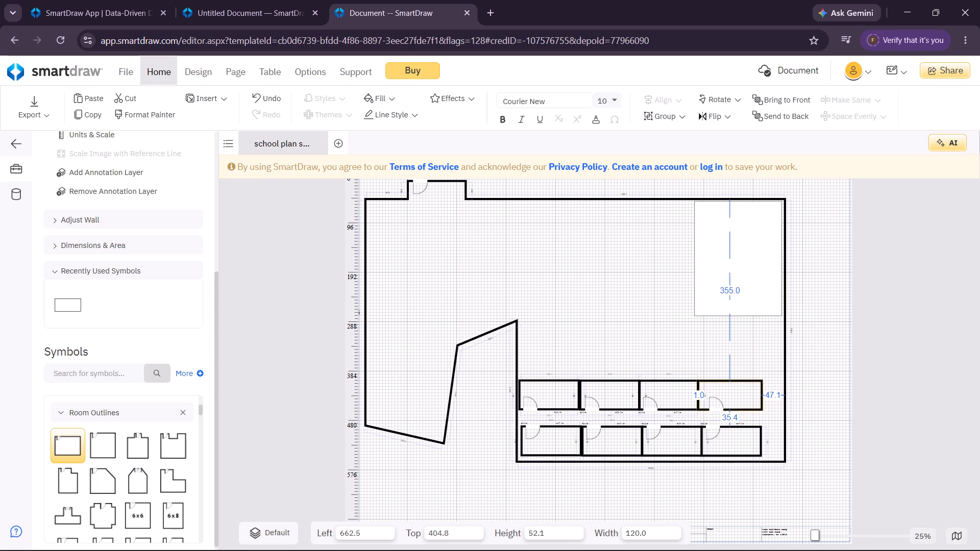
Close the gaps in the upper row by shifting the second, third and fourth rooms to about left 430.3, 545.4 and 659.6.
click(607, 409)
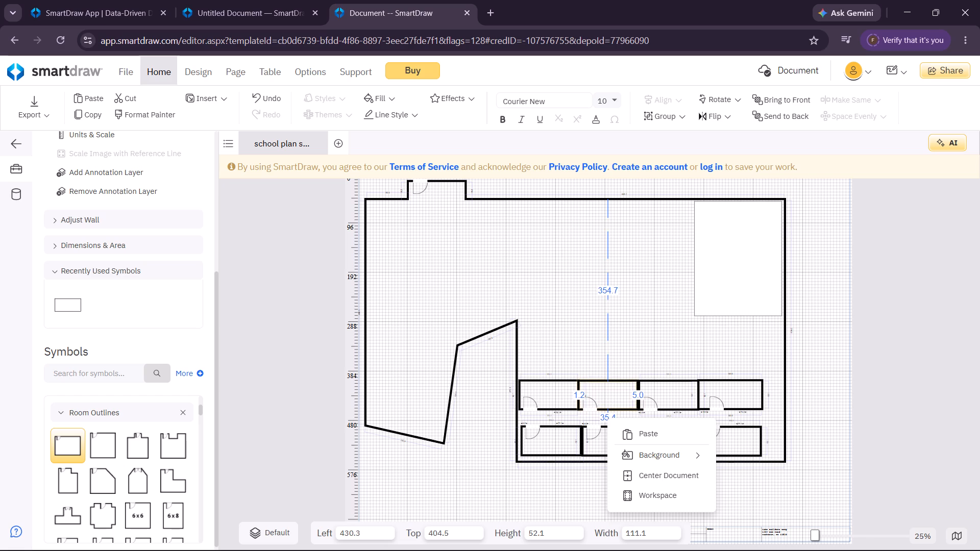
click(630, 347)
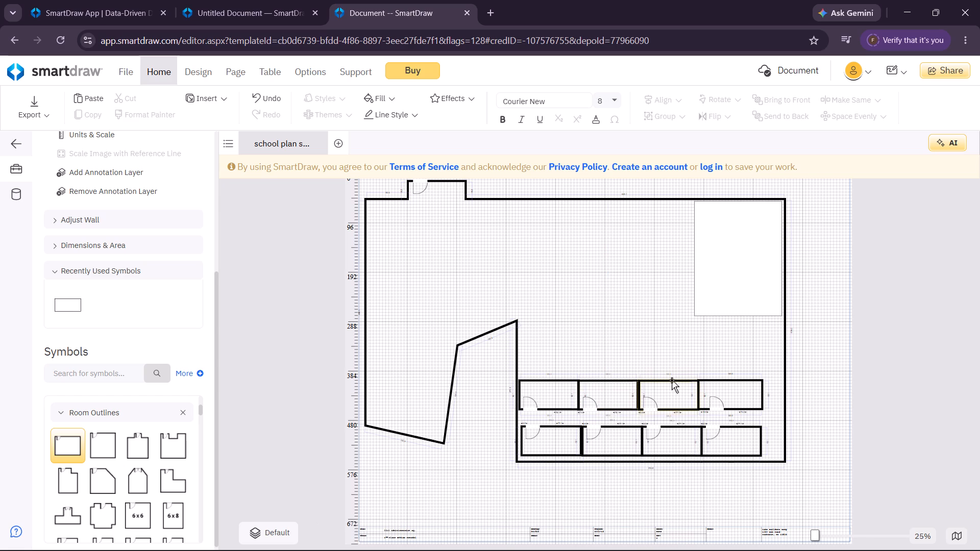
click(672, 380)
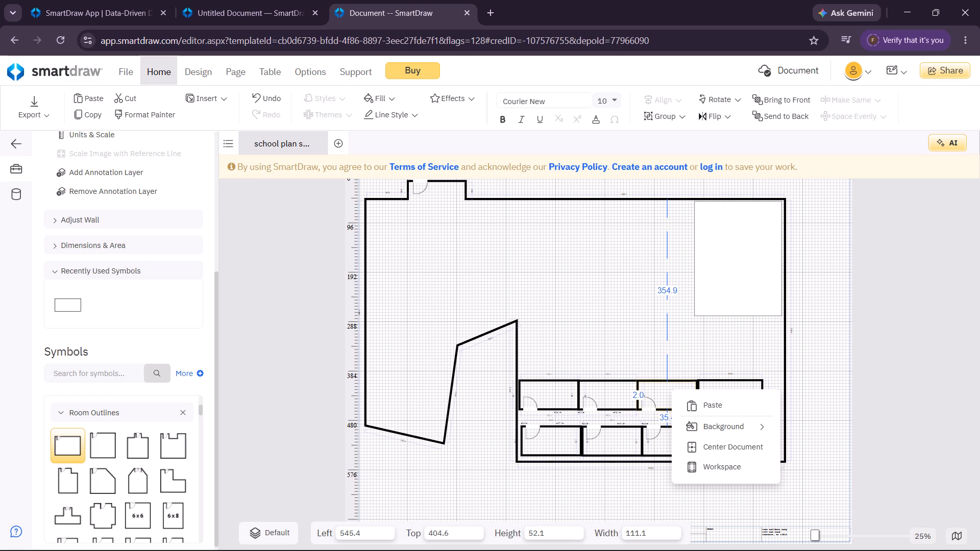
click(671, 361)
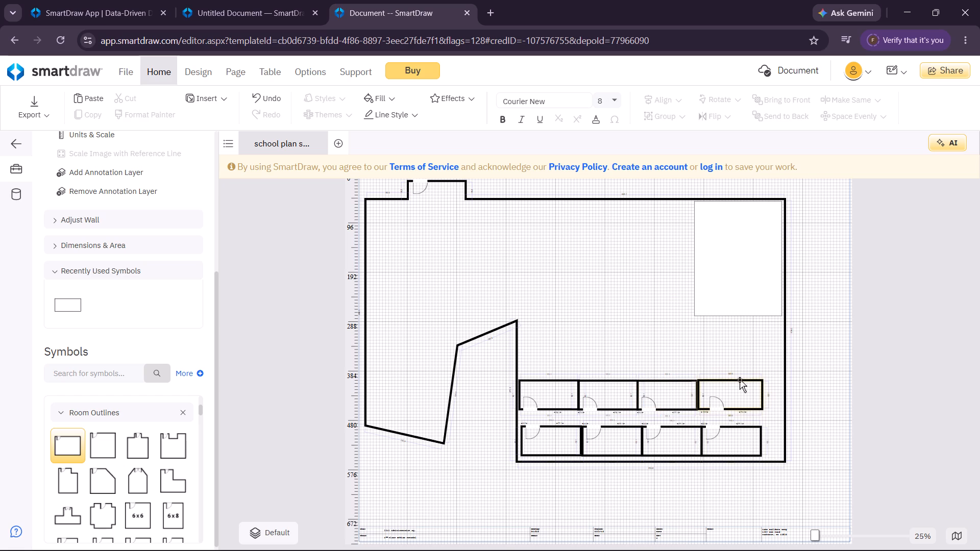
click(740, 380)
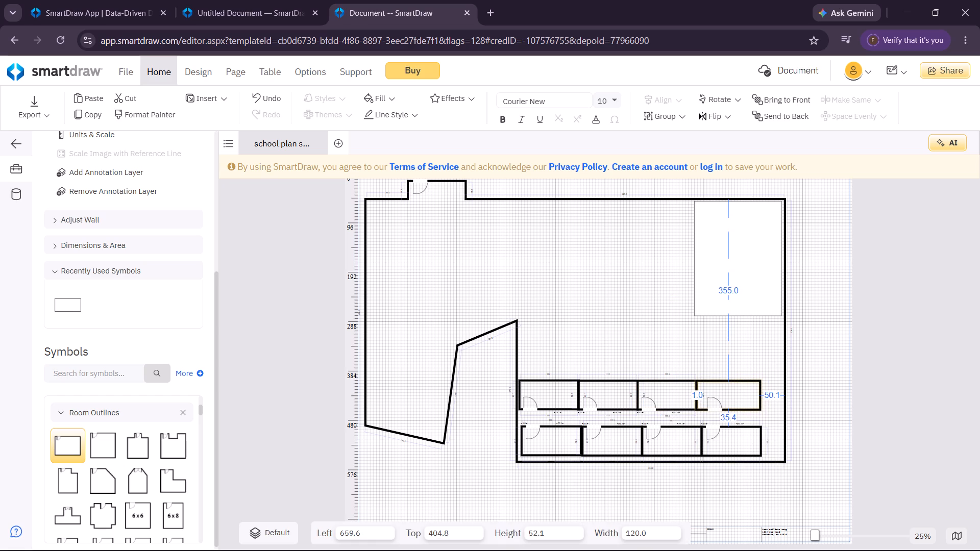
click(734, 374)
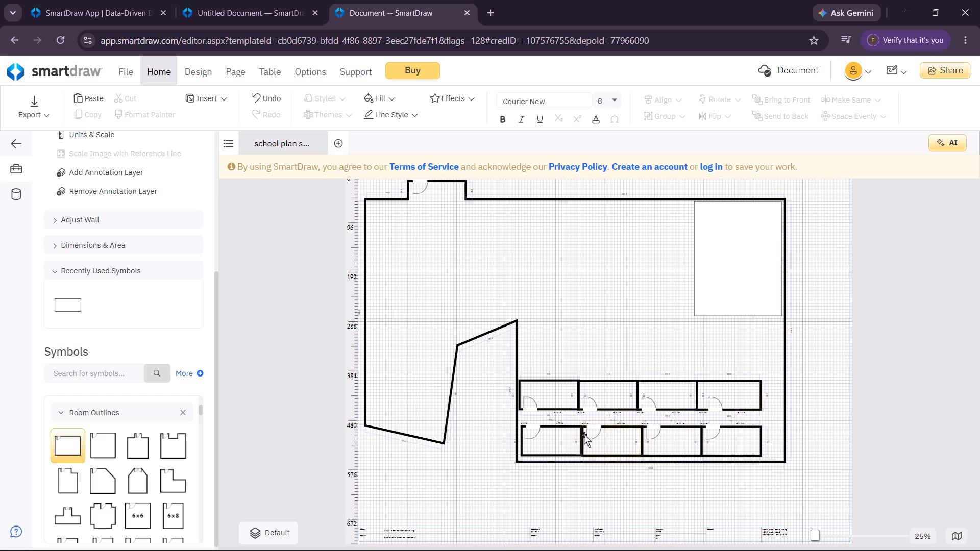
Move the first rooms of the lower and upper rows against the wing's left wall, the upper one at about left 311.0 and top 404.2.
drag(552, 427, 548, 427)
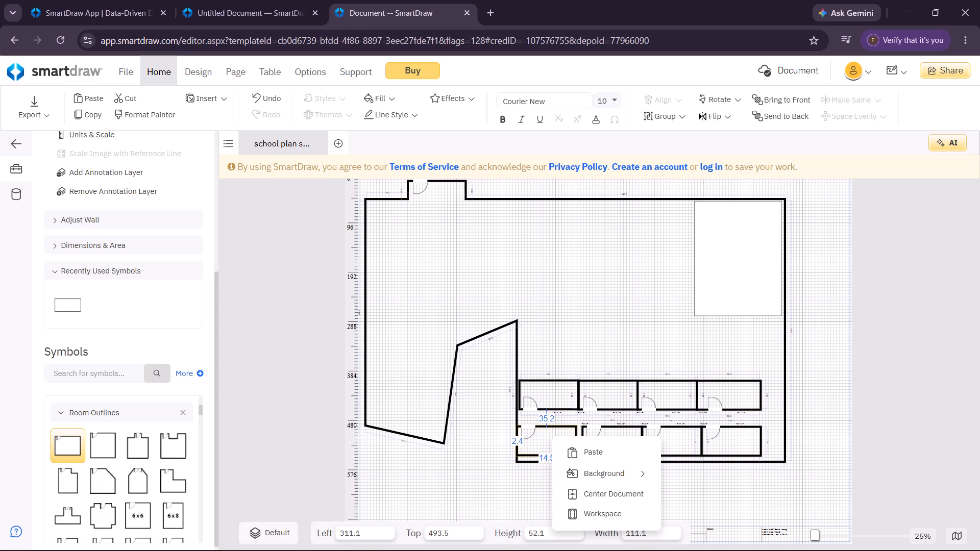
drag(548, 427, 547, 425)
click(517, 475)
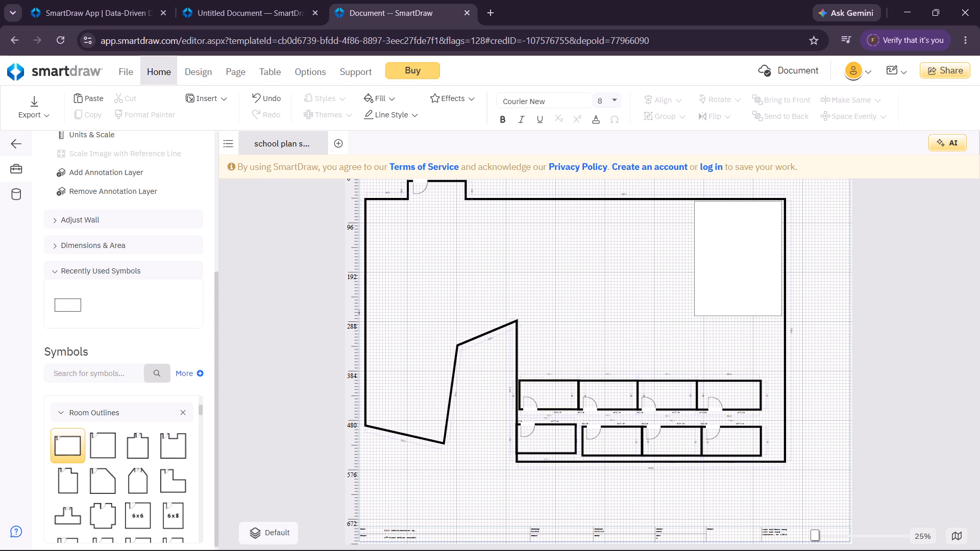
click(543, 379)
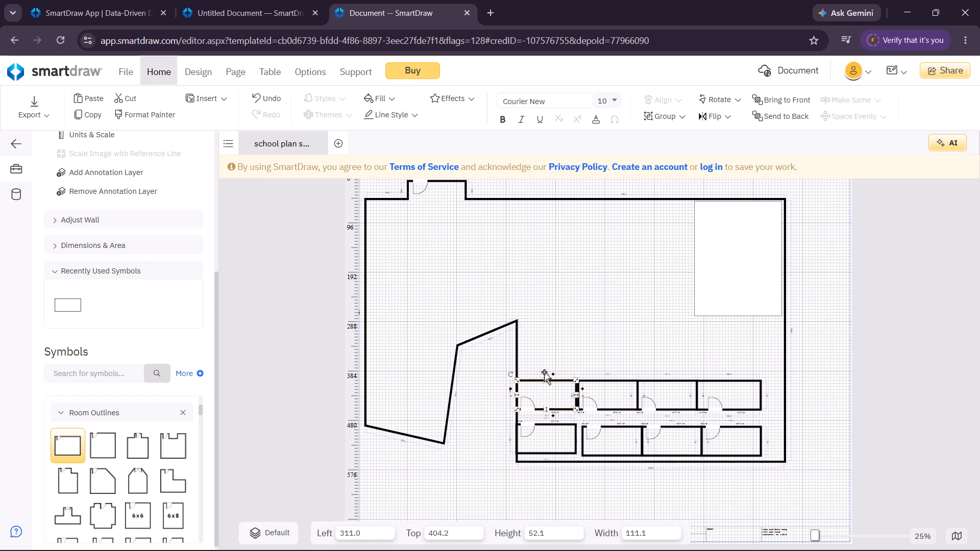
click(555, 353)
Move the second rooms of both rows against their first rooms, the upper one at about left 425.3 and top 404.5.
click(601, 379)
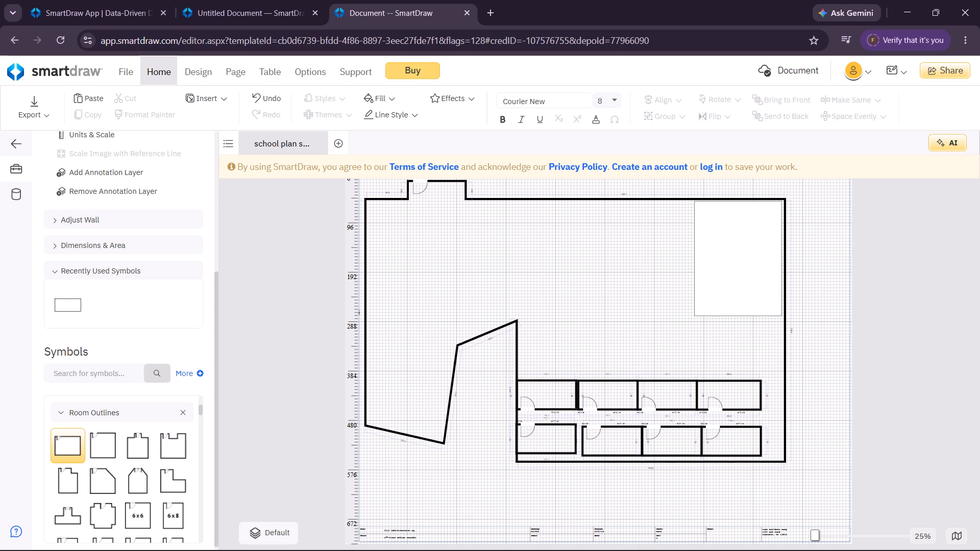
click(602, 380)
click(602, 380)
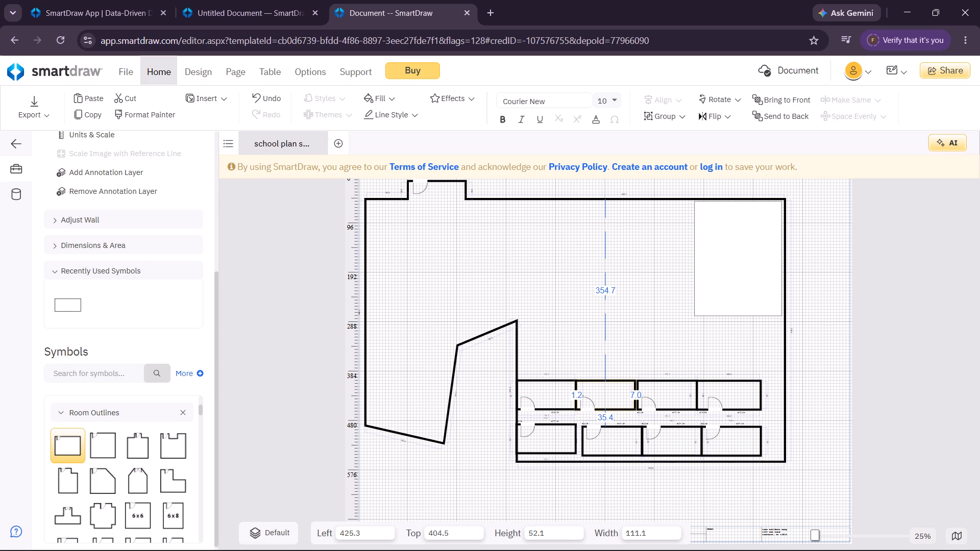
click(591, 351)
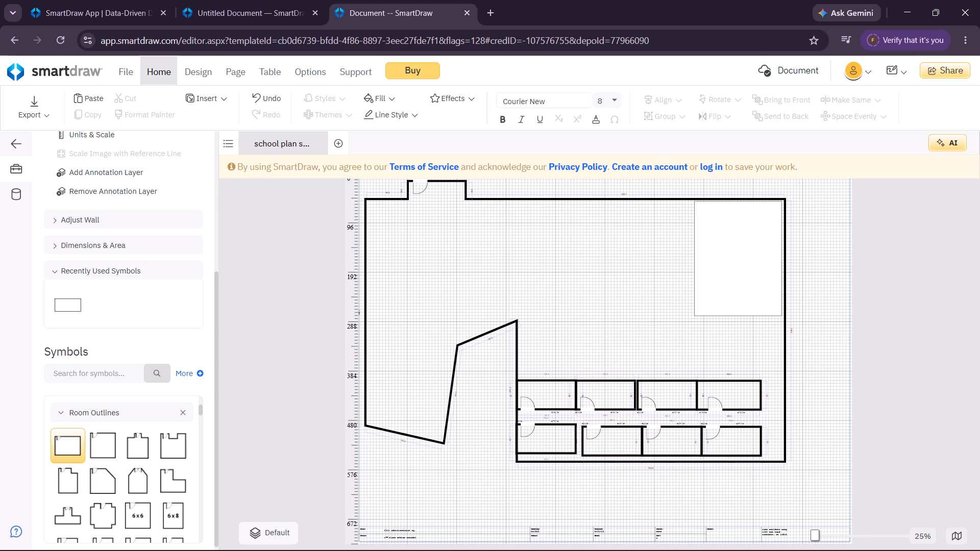
drag(612, 428, 605, 427)
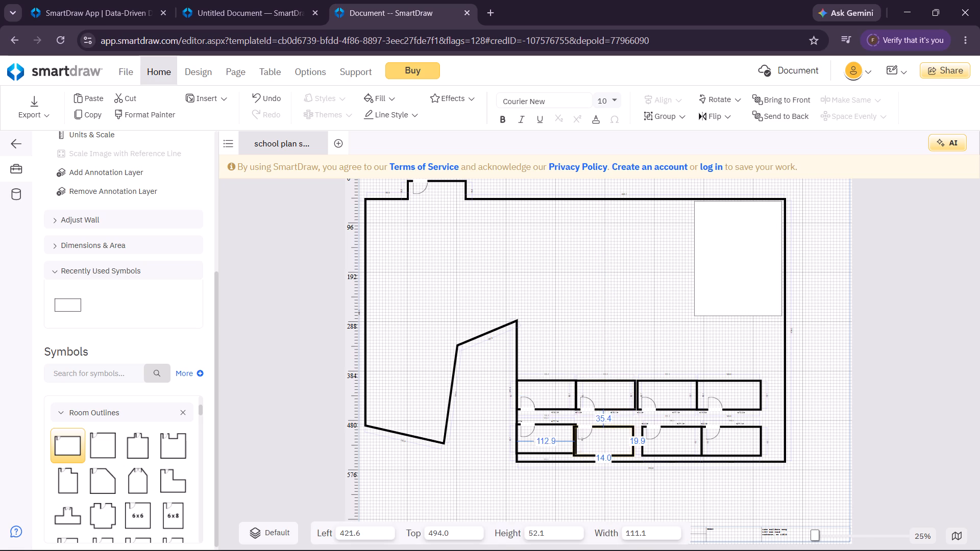
drag(605, 427, 605, 426)
click(605, 366)
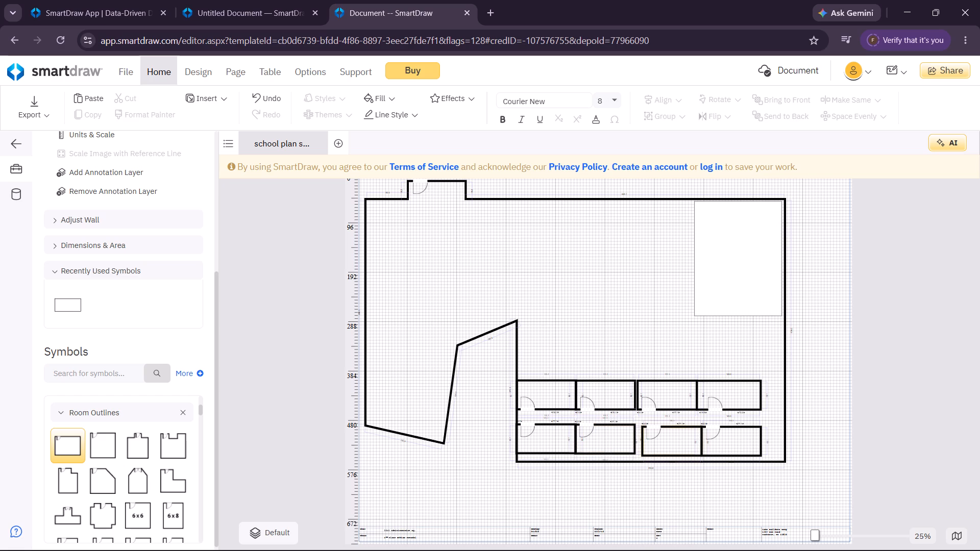
Move the third rooms of the lower and upper rows left against the second rooms, keeping each row aligned.
drag(682, 426, 670, 425)
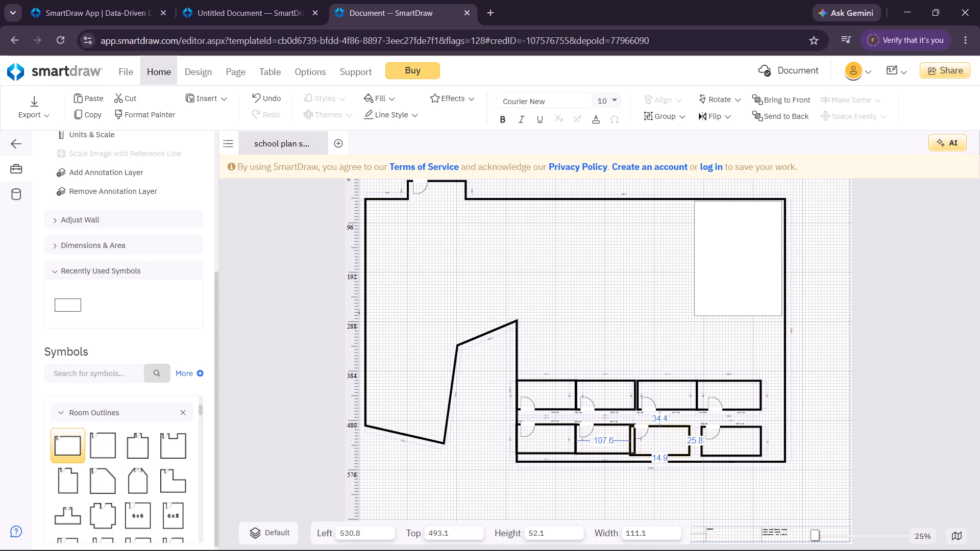
drag(670, 425, 675, 424)
click(650, 323)
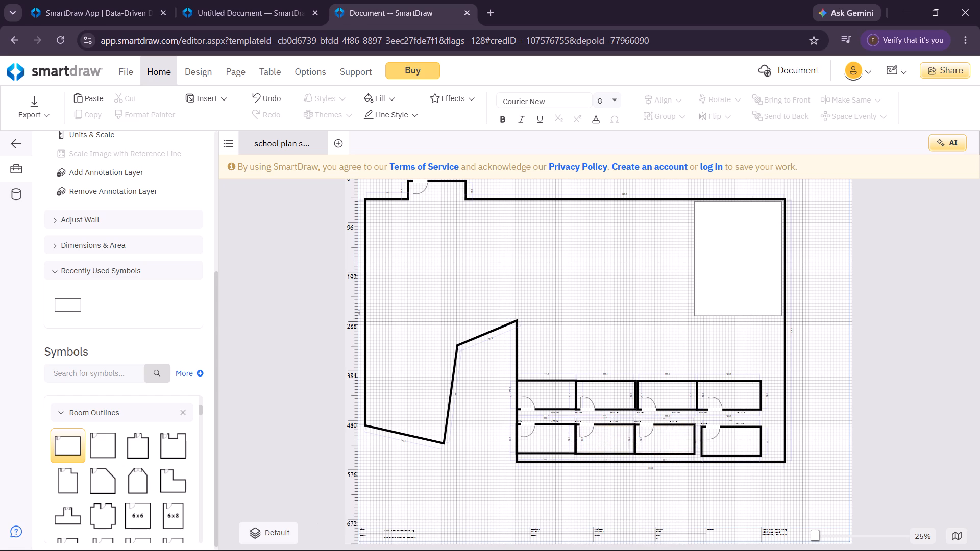
click(667, 379)
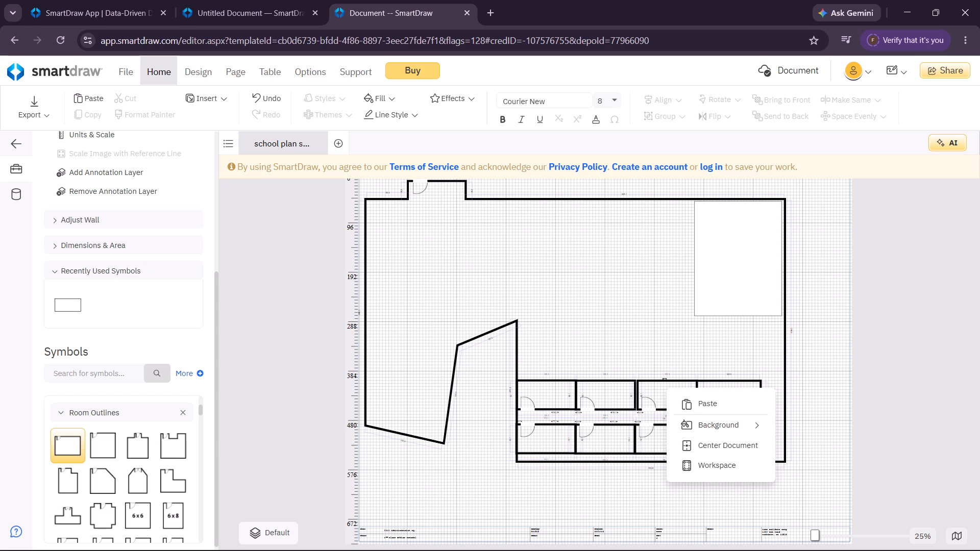
click(656, 382)
click(656, 382)
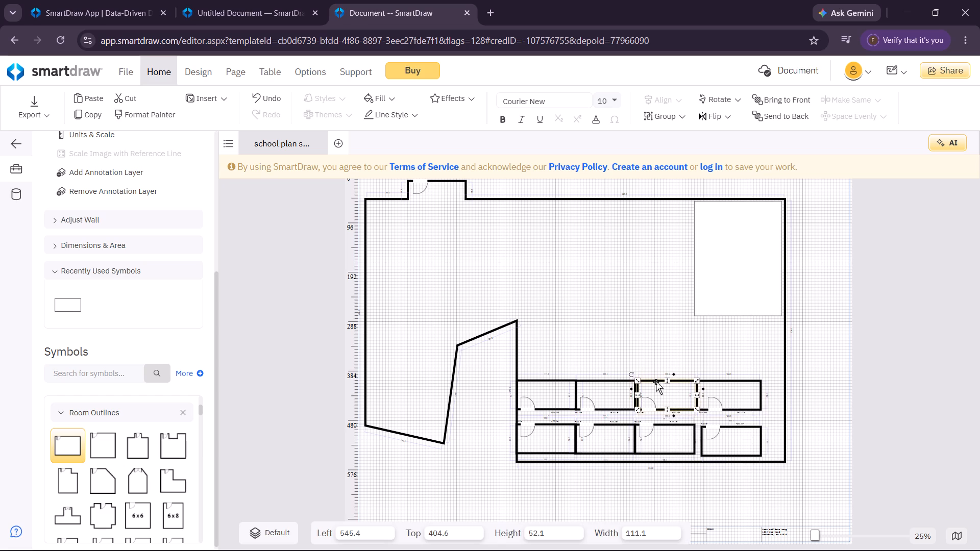
click(628, 308)
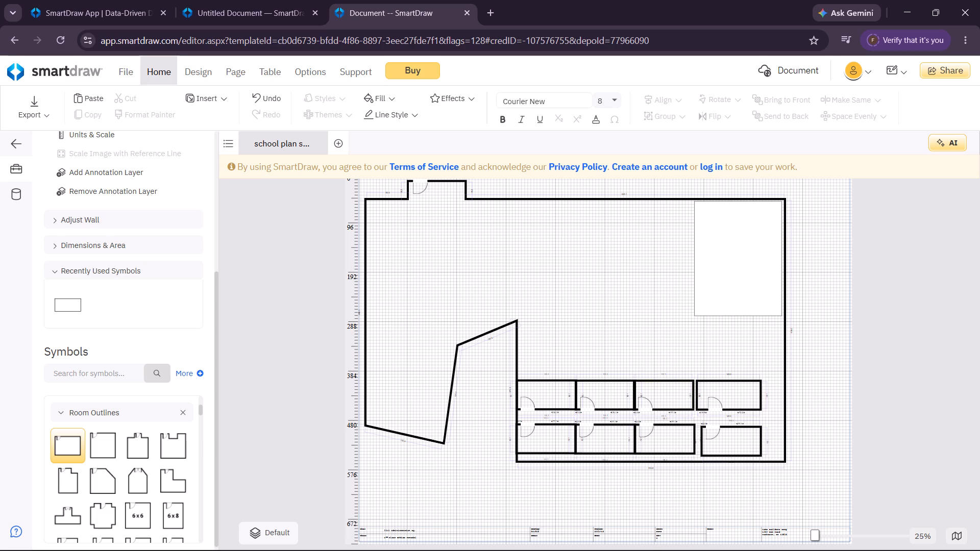
Move the lower row's fourth room against the third room, at about left 653.9 and top 490.3.
drag(731, 427, 725, 426)
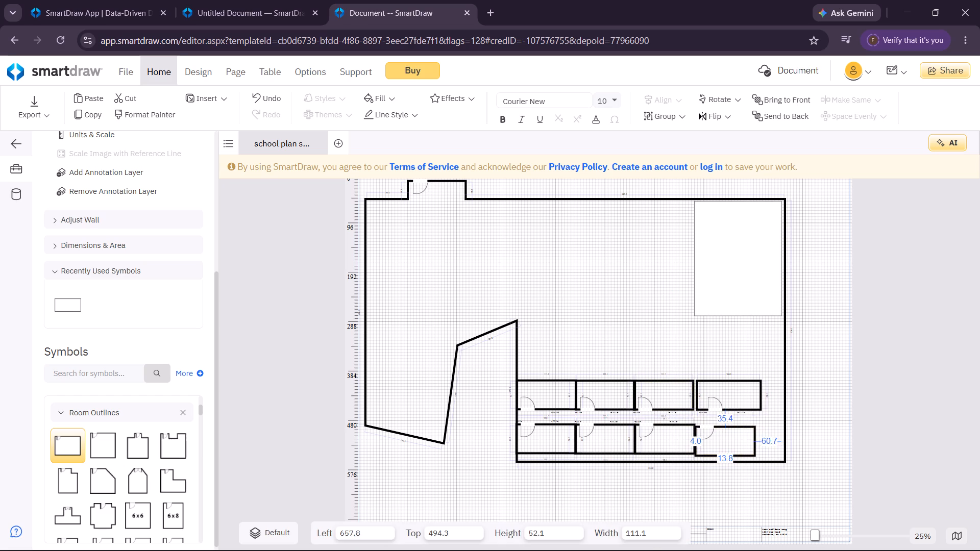
drag(725, 426, 724, 424)
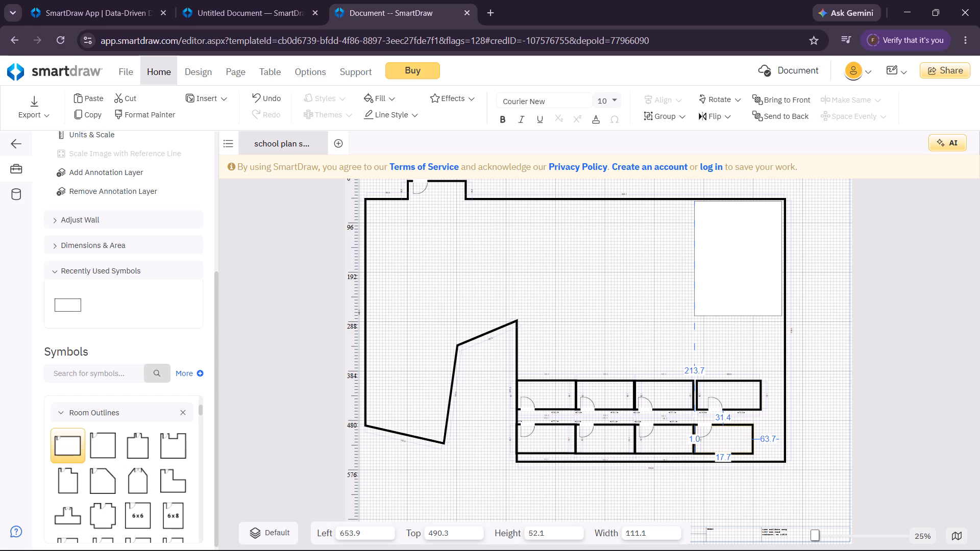
Nudge the lower row's fourth room to about left 655.9, and move the upper one against its third room at about left 653.9, top 405.8.
drag(724, 424, 724, 425)
click(726, 379)
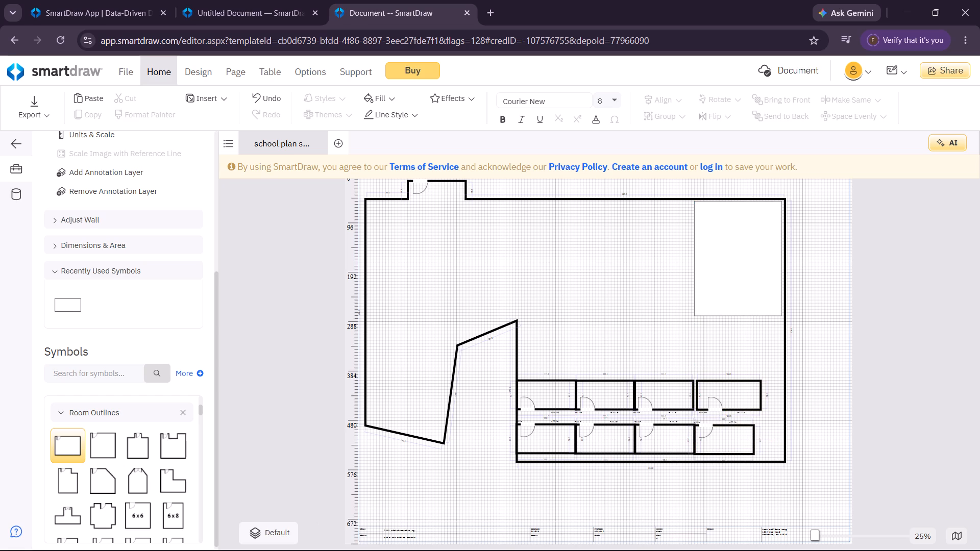
click(726, 381)
click(726, 381)
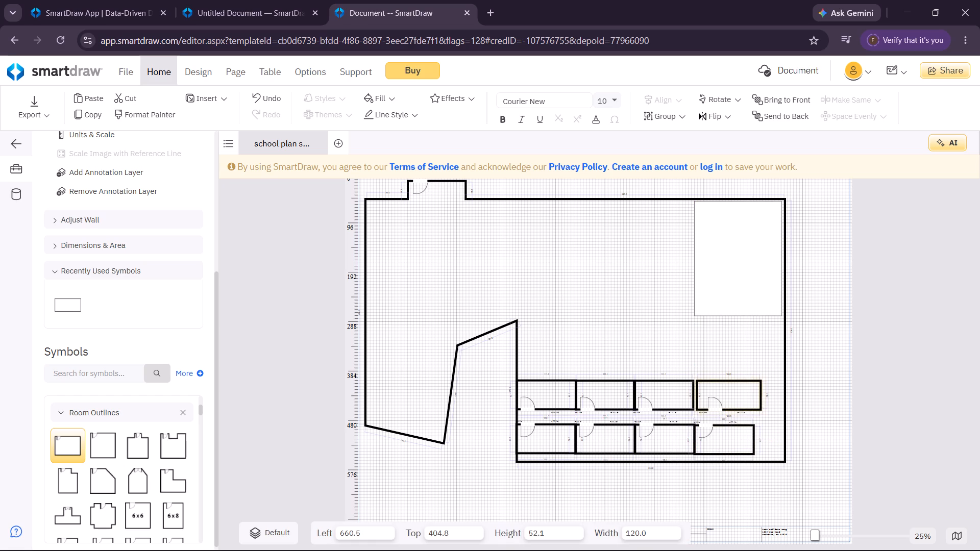
click(721, 381)
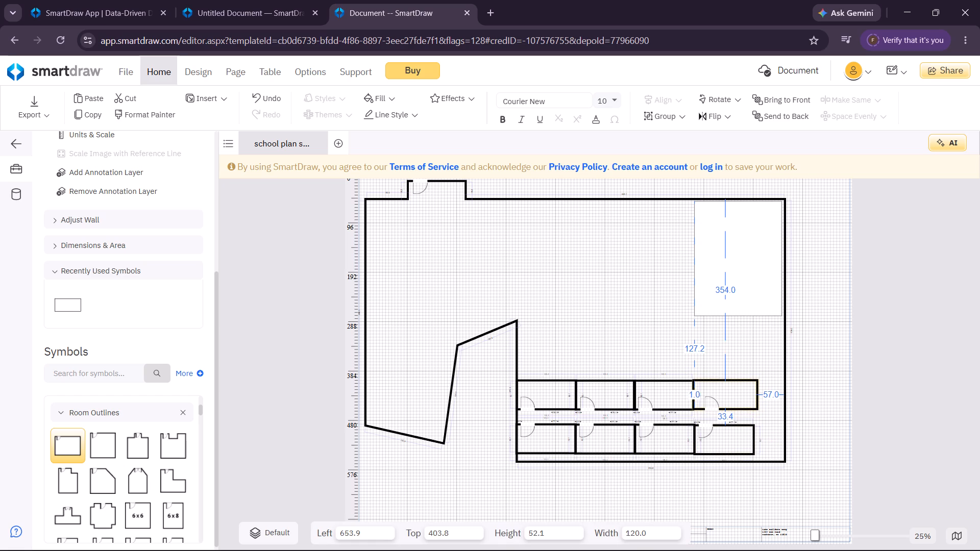
click(674, 352)
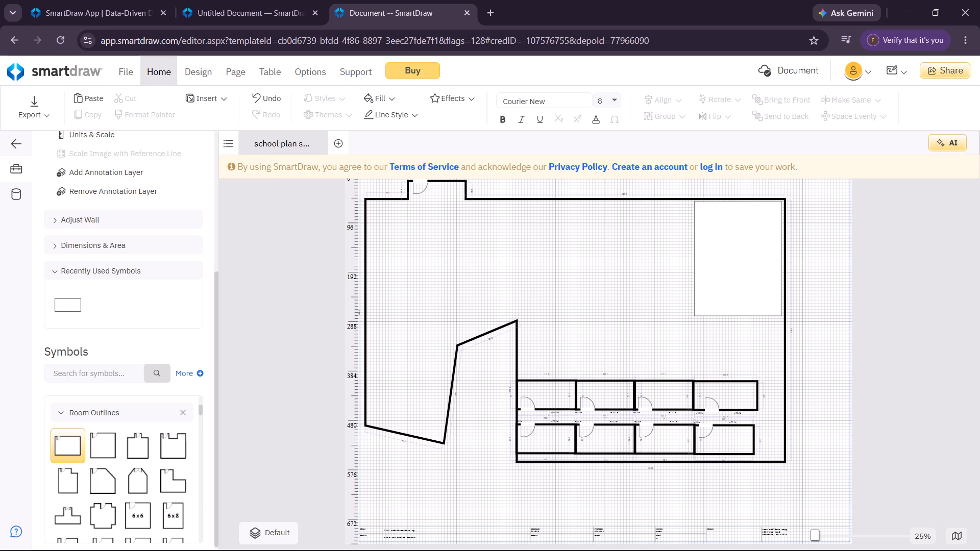
Widen the fourth rooms toward the wing's right wall, the lower one to about 148.8 and the upper one to about 143.8.
click(753, 440)
drag(755, 439, 771, 436)
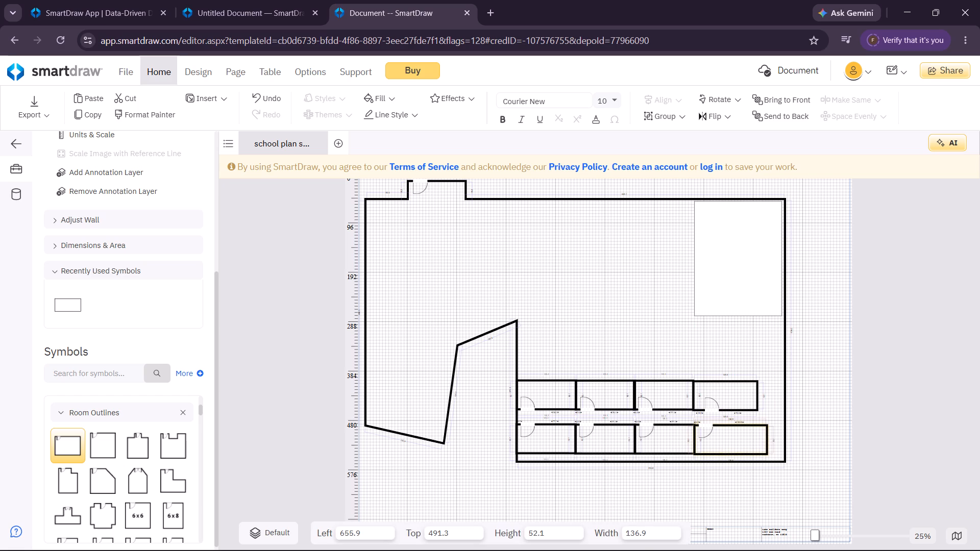
drag(771, 436, 775, 436)
click(757, 397)
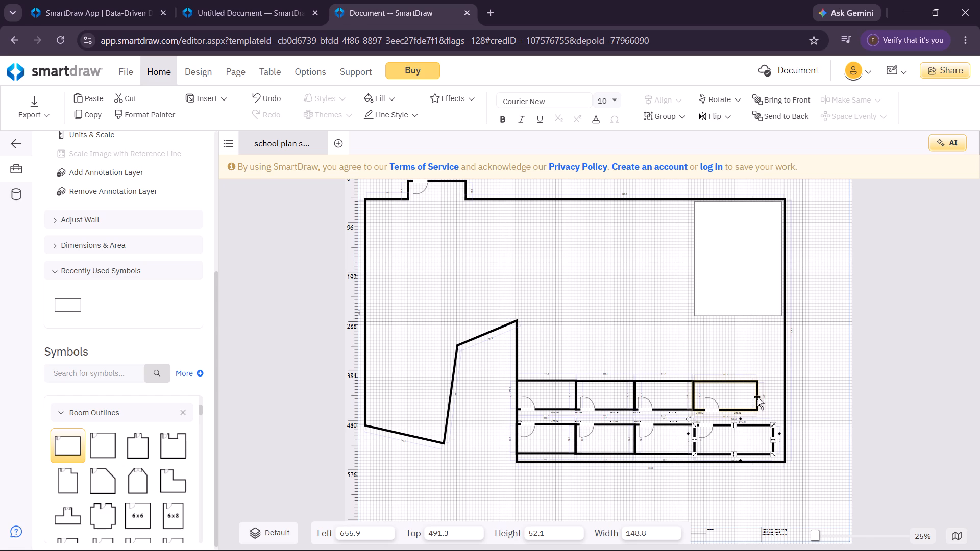
drag(757, 395, 770, 395)
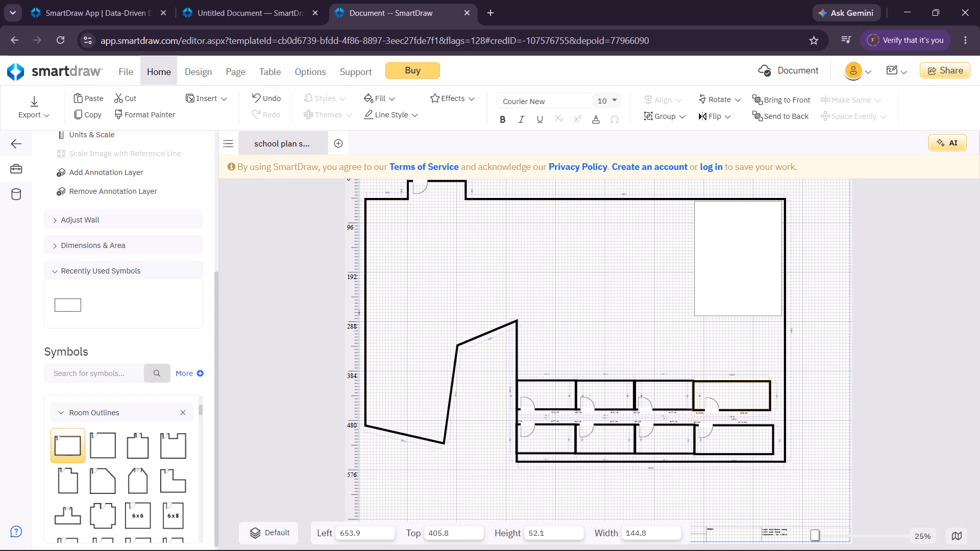
drag(770, 395, 770, 395)
click(691, 342)
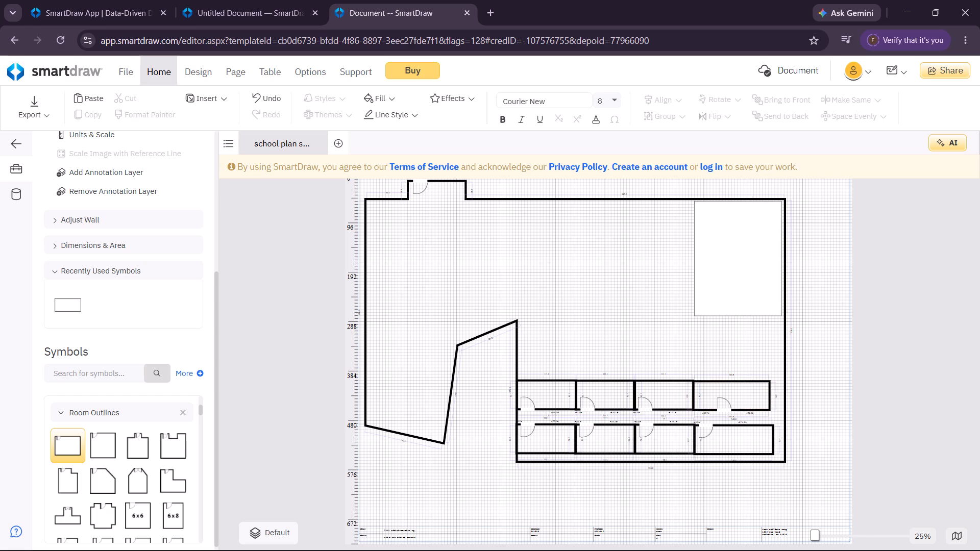
Move the upper fourth room's door along its corridor wall to the room's left end, opposite the lower fourth room's door.
drag(725, 407, 715, 409)
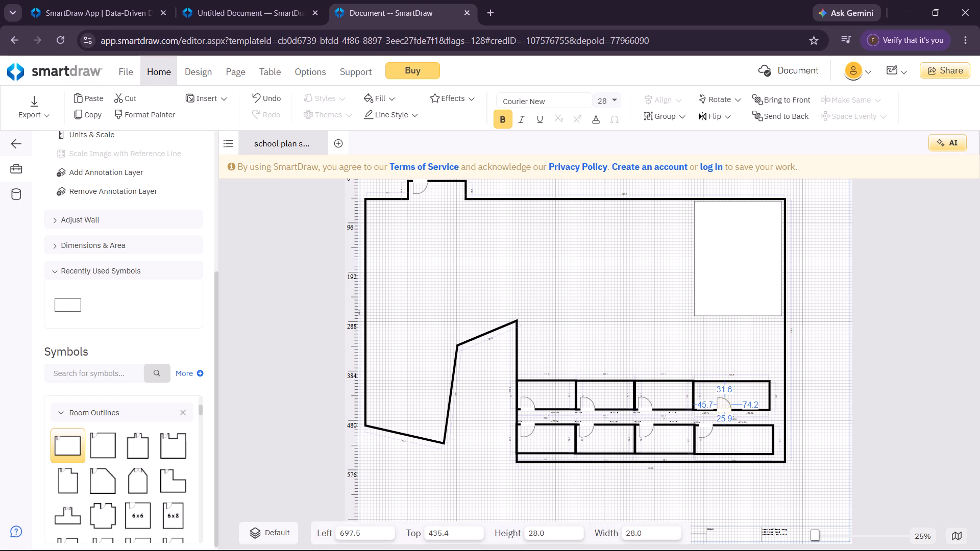
drag(715, 409, 702, 408)
drag(702, 408, 705, 408)
click(675, 376)
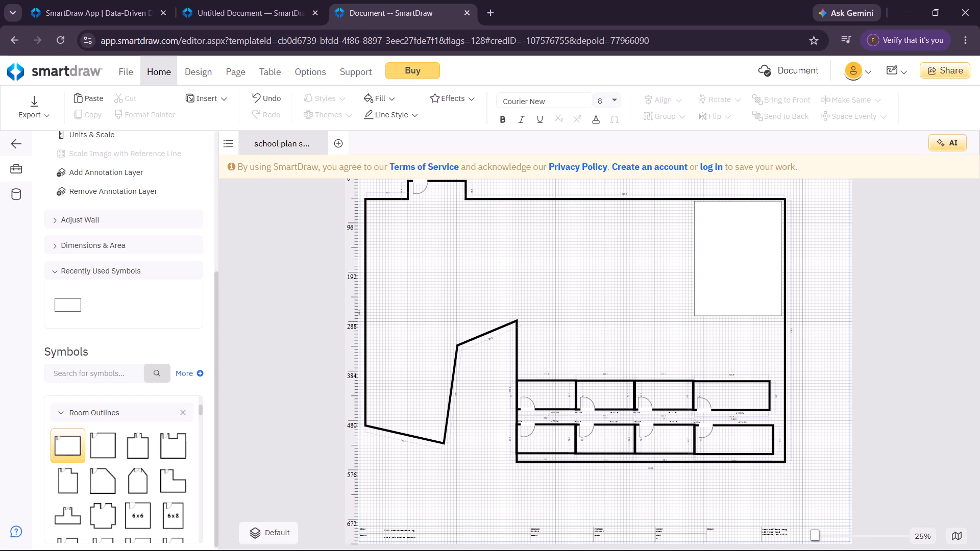
Widen the upper row's fourth room slightly more, bringing its right wall closer in line with the lower fourth room's.
click(768, 396)
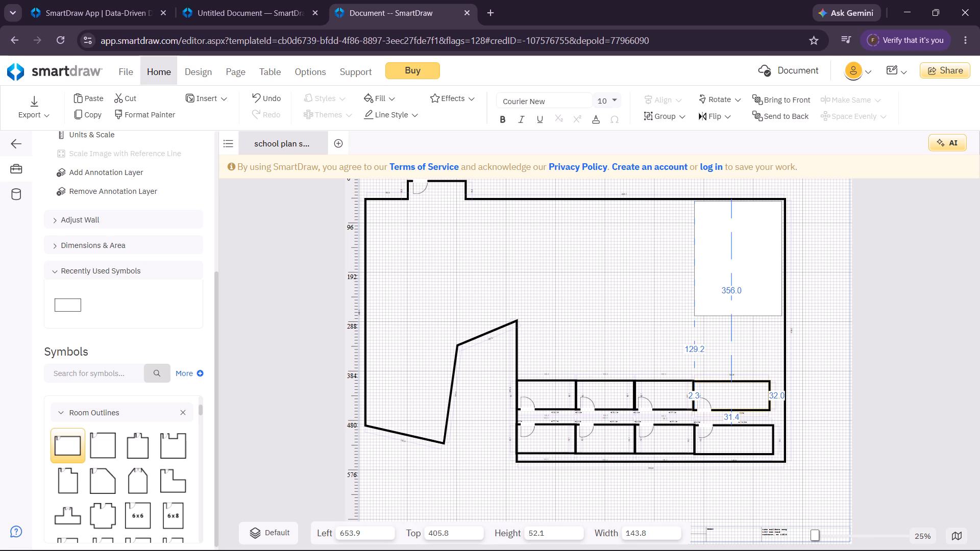
click(771, 396)
click(681, 333)
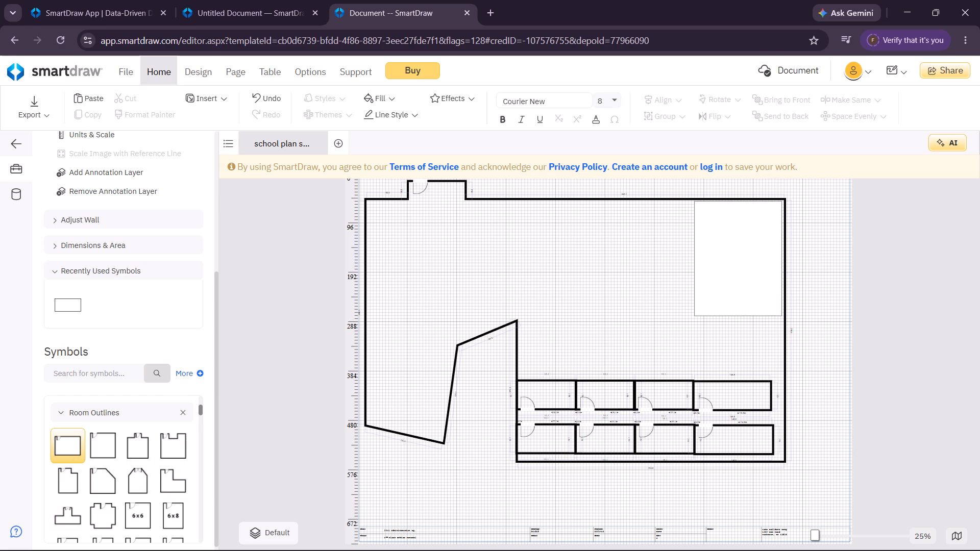
Place a 180 by 180 Square Building outline in the upper middle of the school plan, at about left 320.9 and top 83.5.
drag(200, 412, 202, 422)
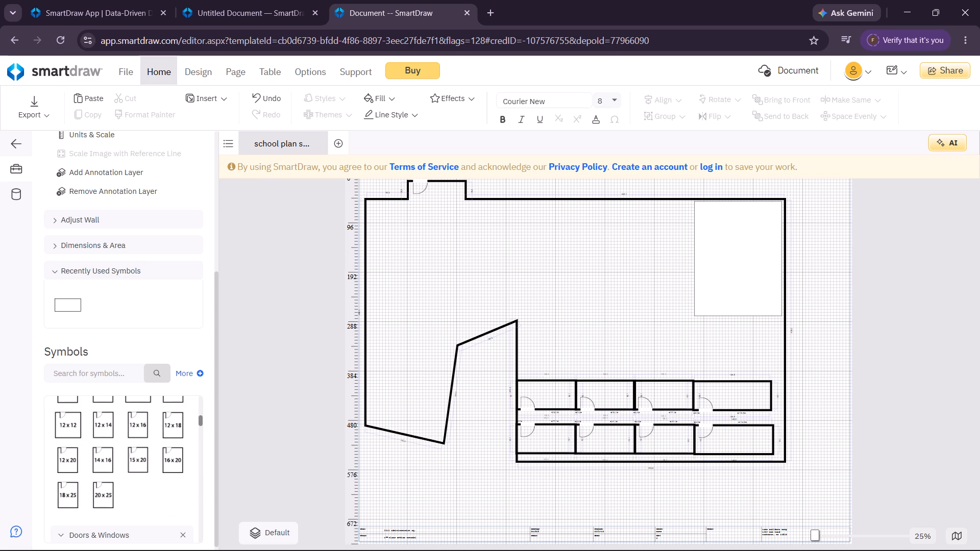
drag(202, 422, 204, 438)
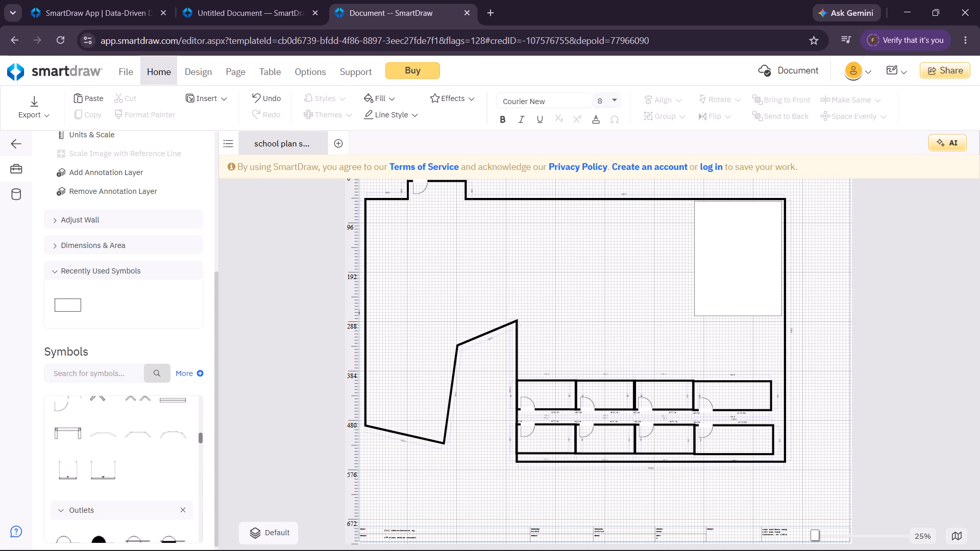
drag(204, 438, 200, 394)
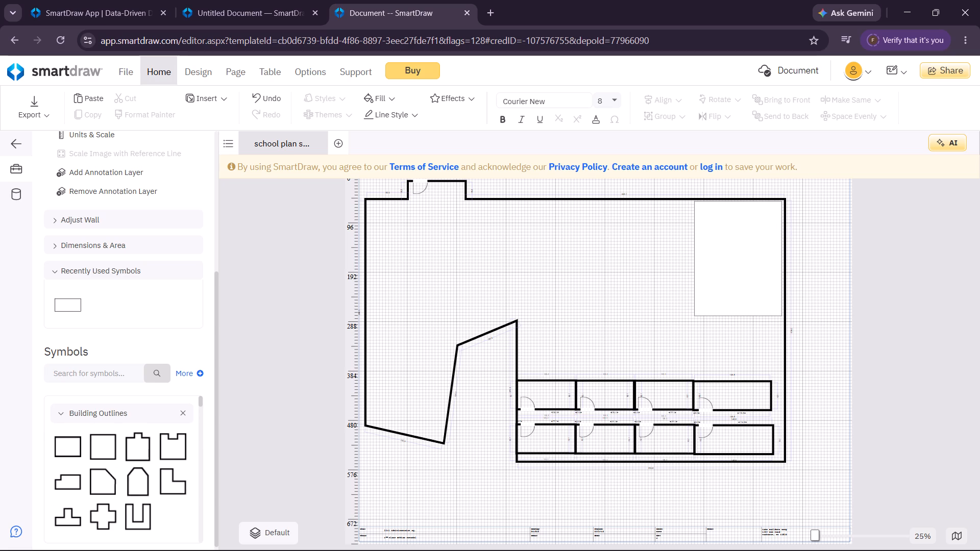
click(107, 449)
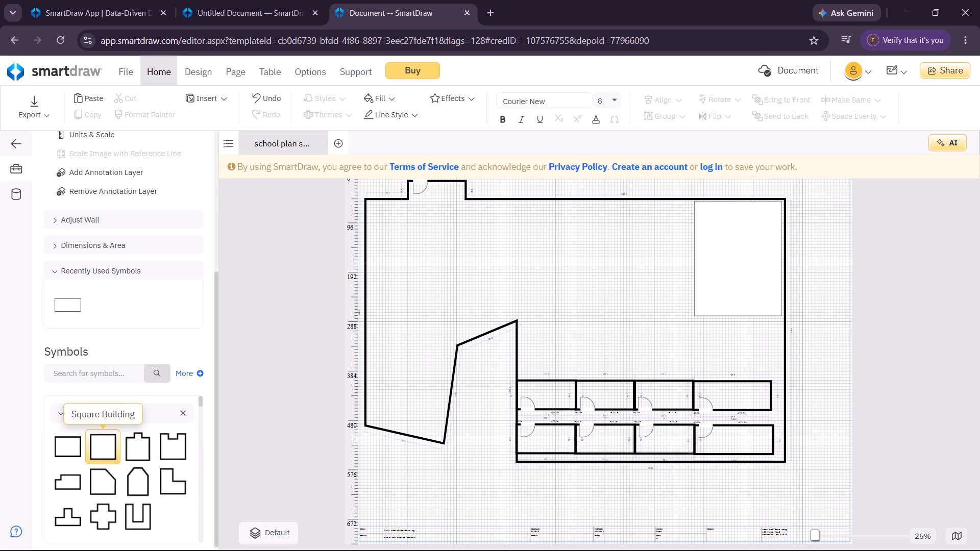
drag(108, 454, 549, 252)
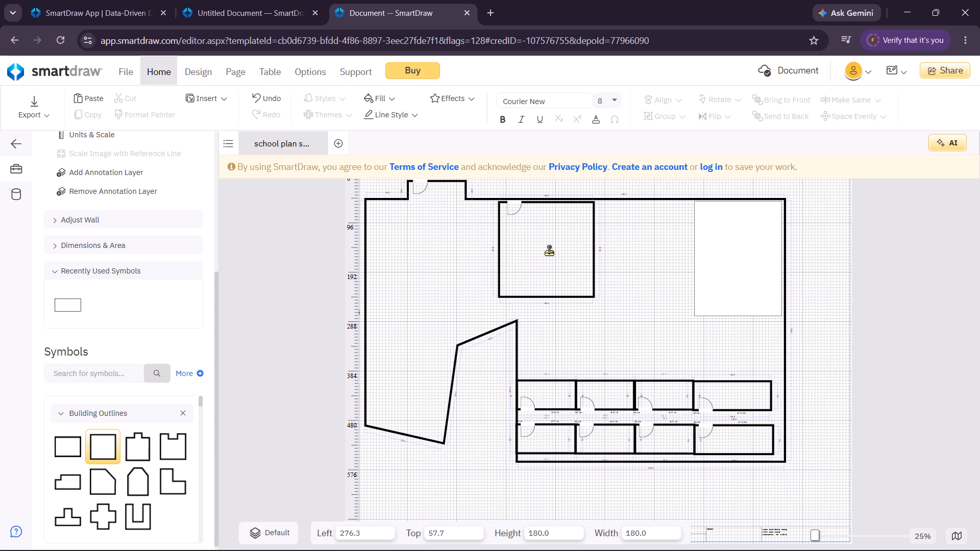
drag(549, 252, 572, 265)
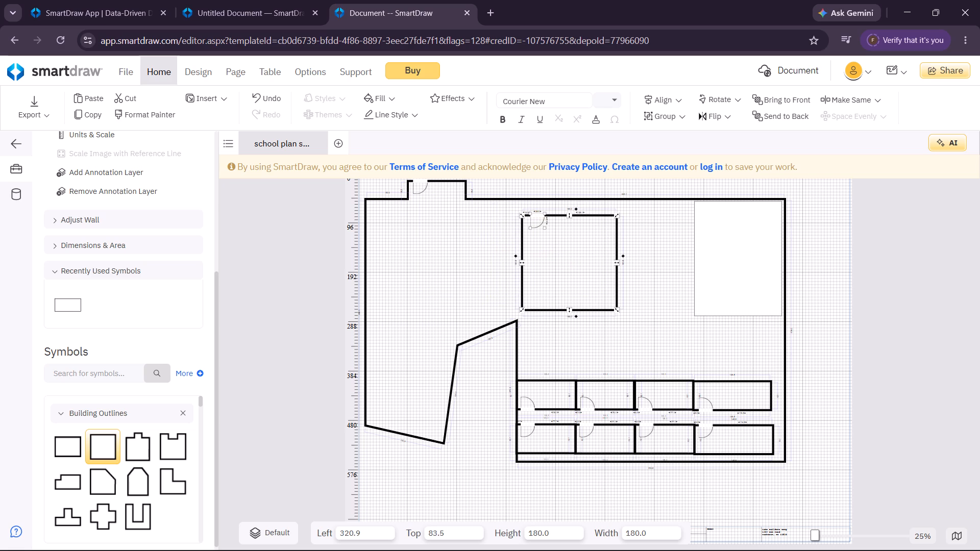
Delete the door from the top wall of the square building.
click(538, 218)
right_click(538, 218)
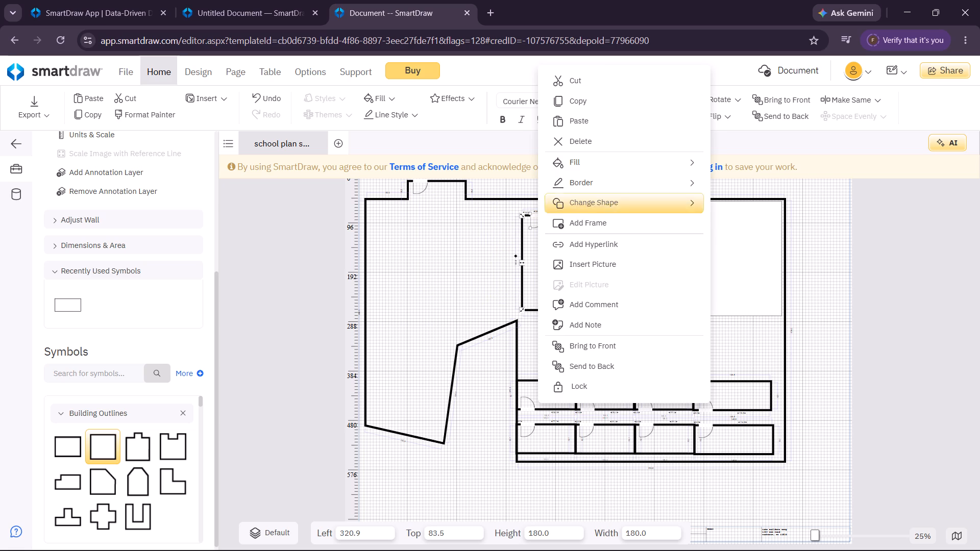
click(529, 234)
click(542, 214)
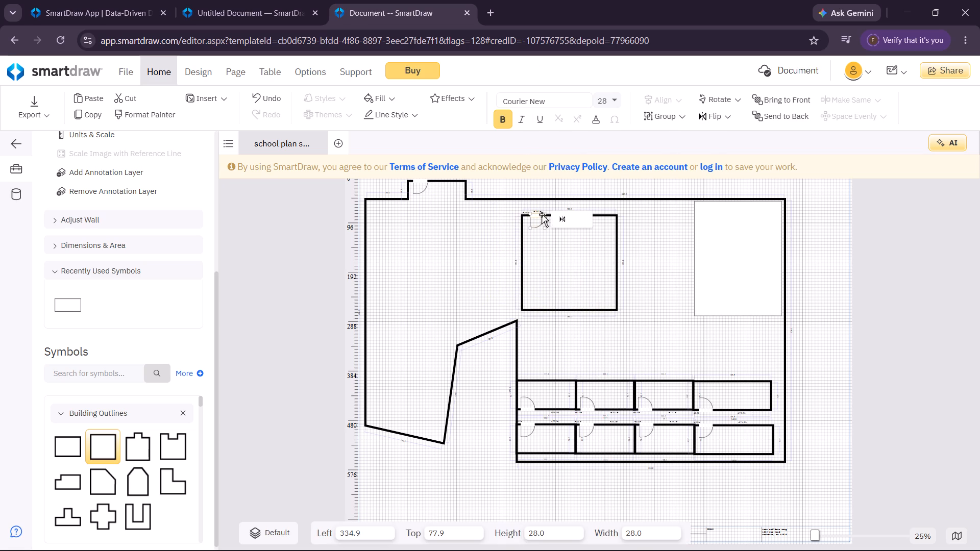
right_click(542, 214)
click(581, 144)
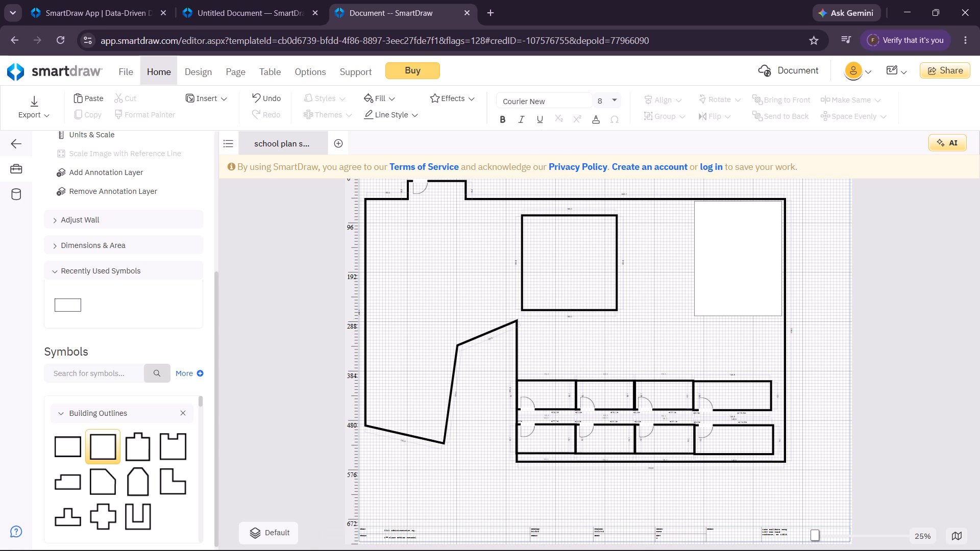
Search the symbols for "gate", place the GATE sign left of the square building, and enlarge it to about 42.2 wide and 26.1 high.
click(124, 376)
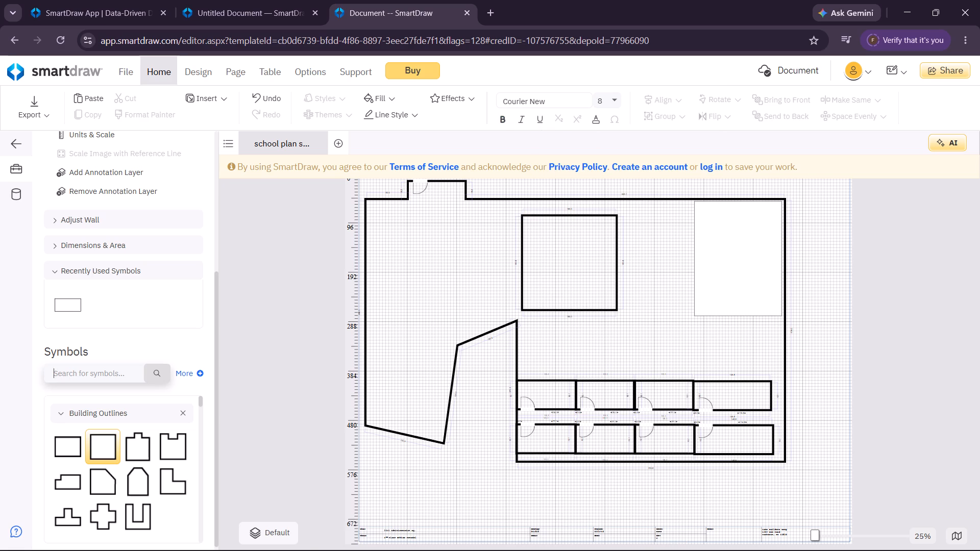
text(gate)
key(Return)
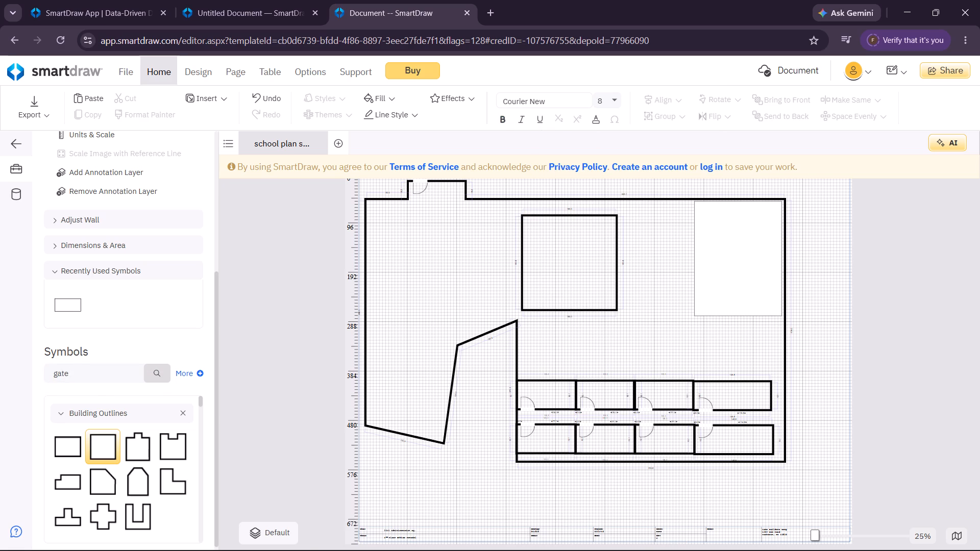
click(581, 310)
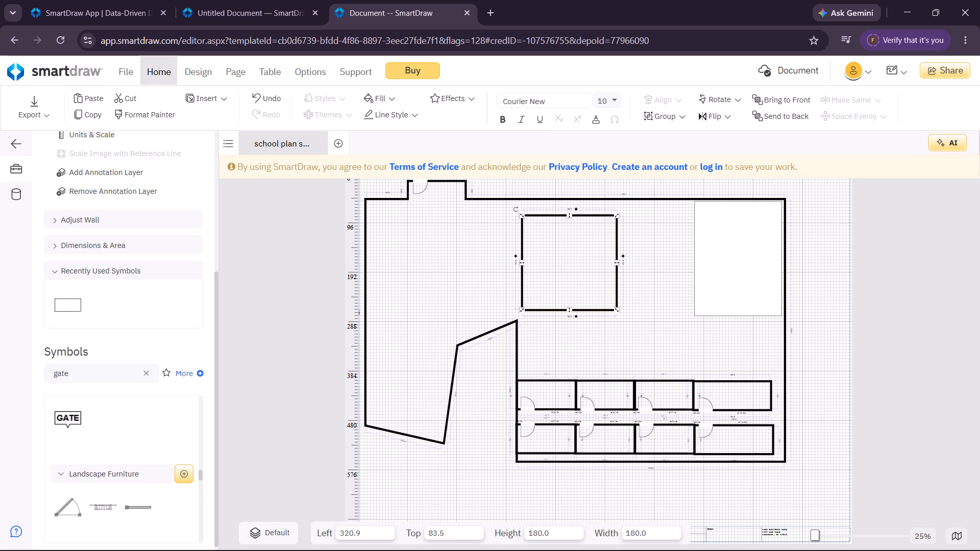
drag(73, 420, 467, 293)
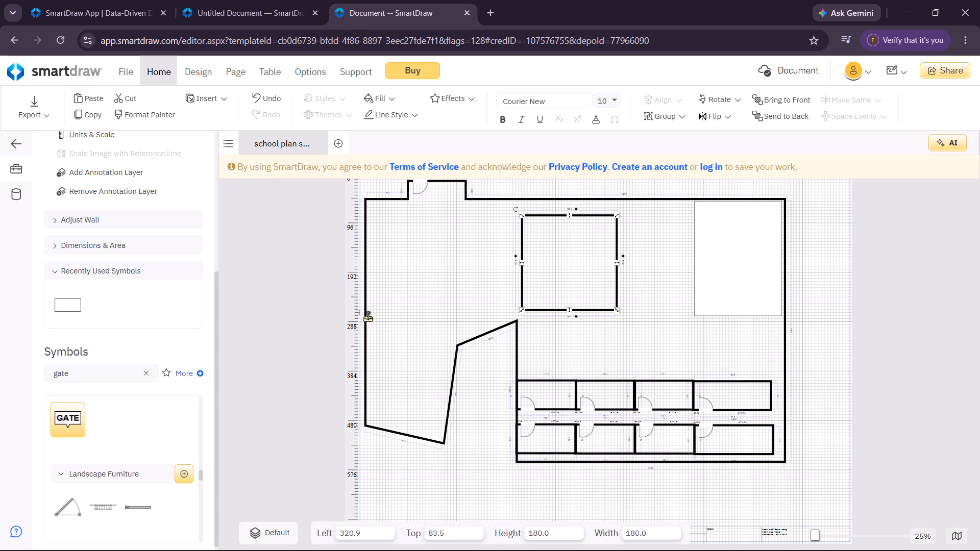
drag(77, 416, 502, 273)
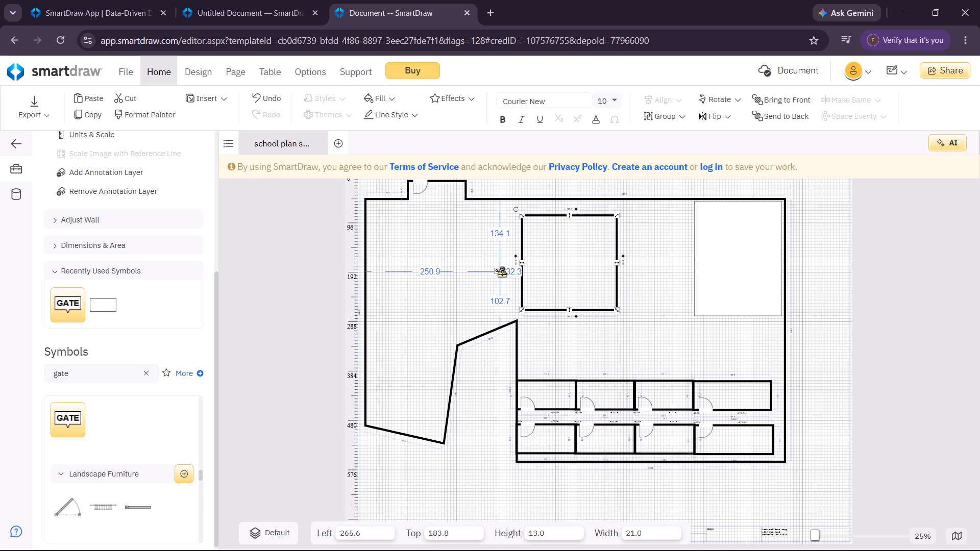
drag(502, 273, 478, 279)
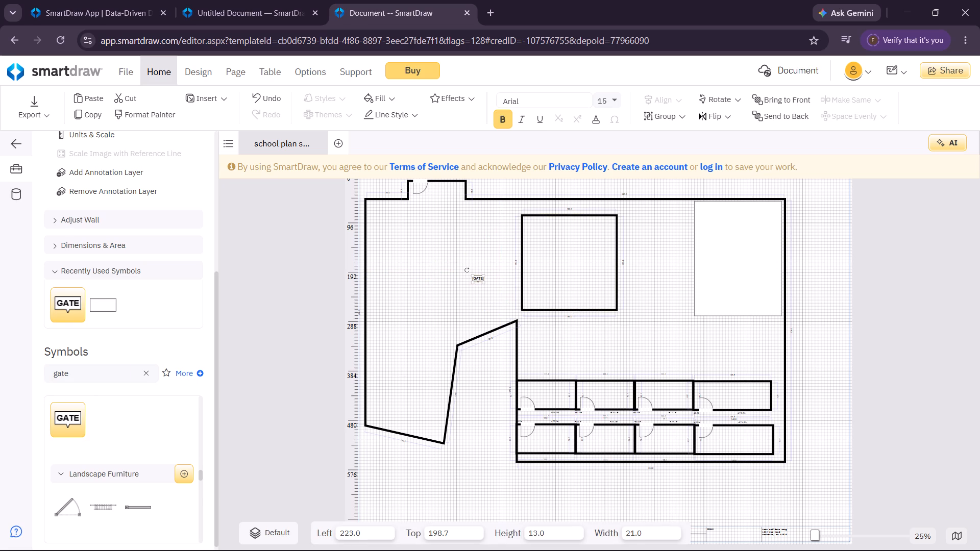
drag(484, 282, 495, 288)
Search the symbol library for "parking".
click(145, 379)
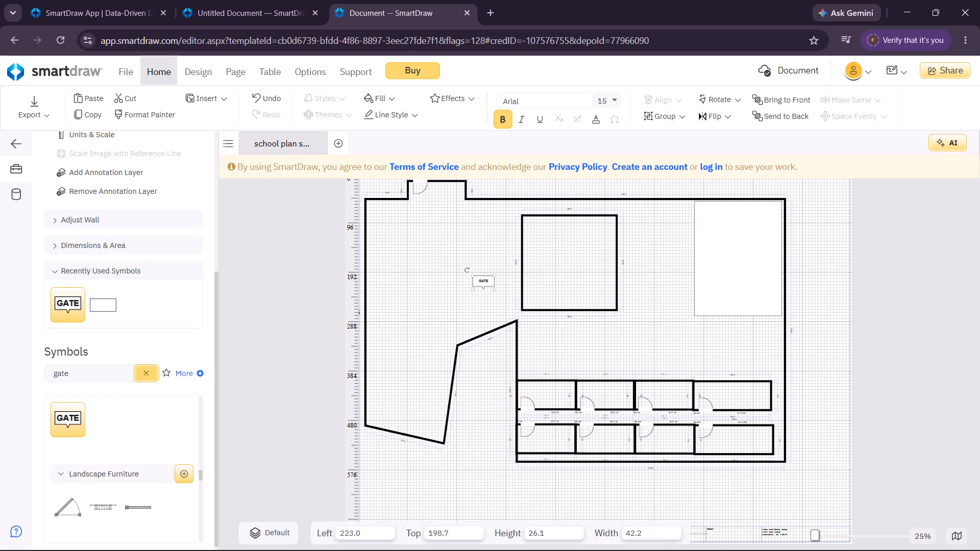
key(bracketleft)
key(BackSpace)
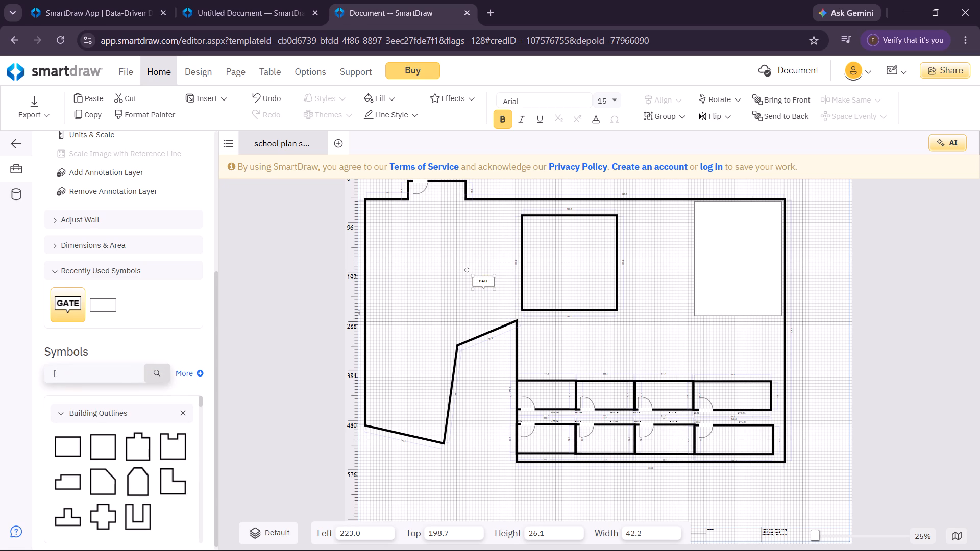
text(parking)
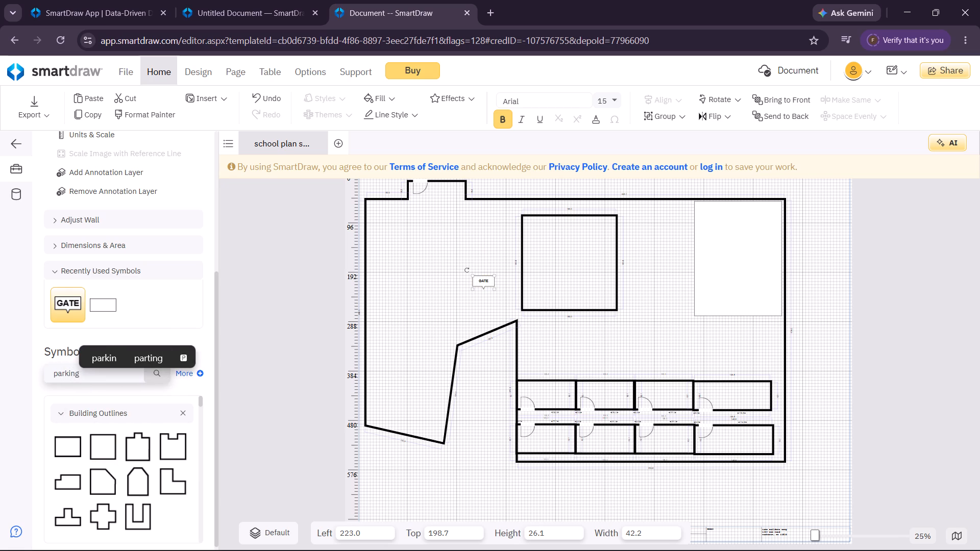
key(Return)
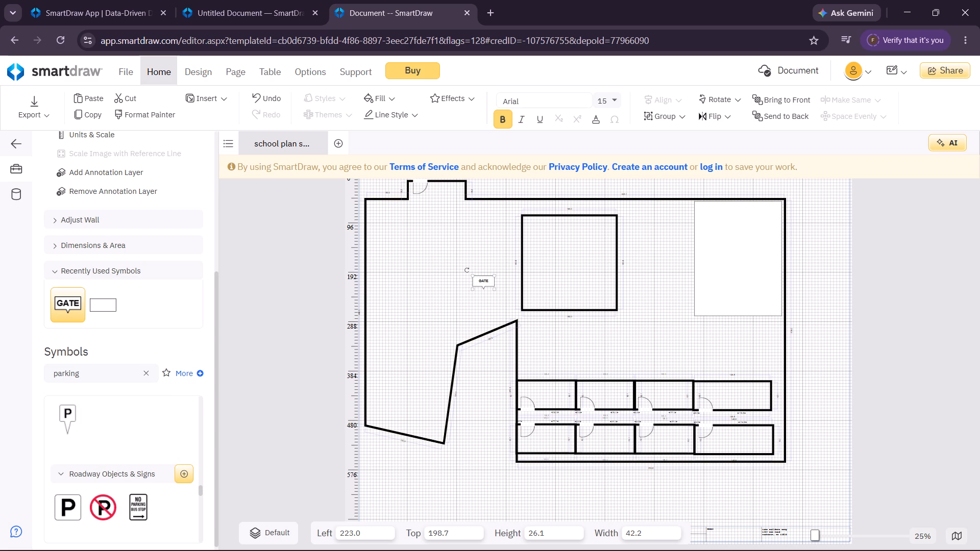
Move the GATE sign to the entrance projection beside its door, at about left 105.0 and top 5.4.
drag(488, 281, 436, 197)
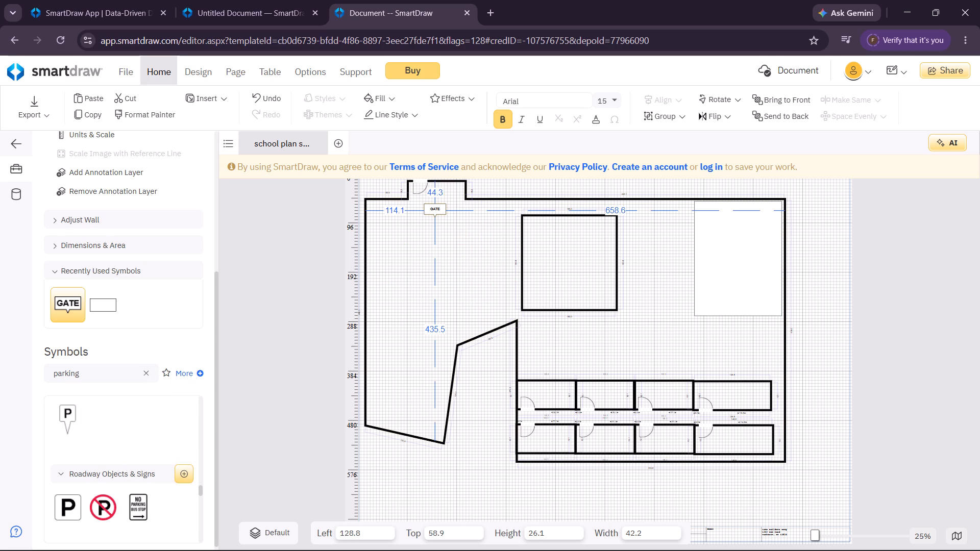
drag(436, 197, 428, 181)
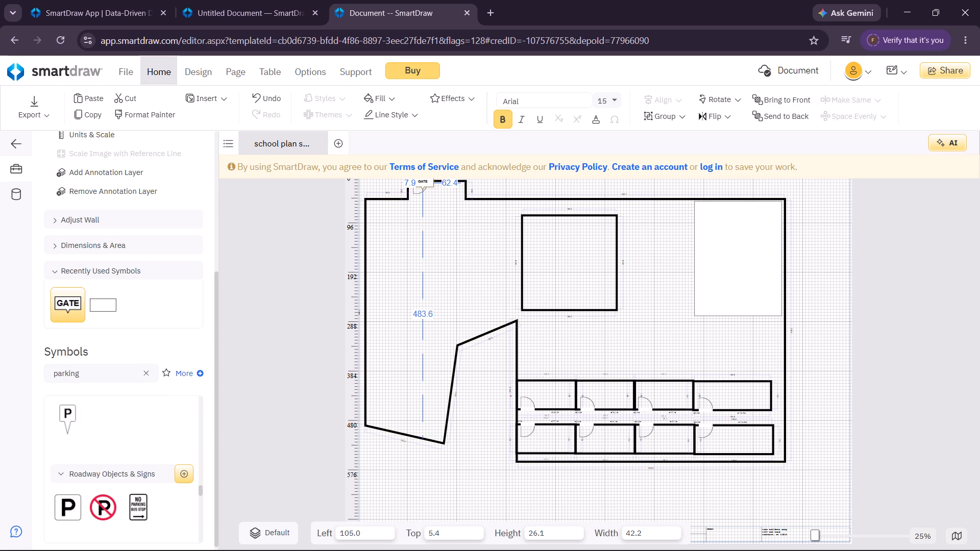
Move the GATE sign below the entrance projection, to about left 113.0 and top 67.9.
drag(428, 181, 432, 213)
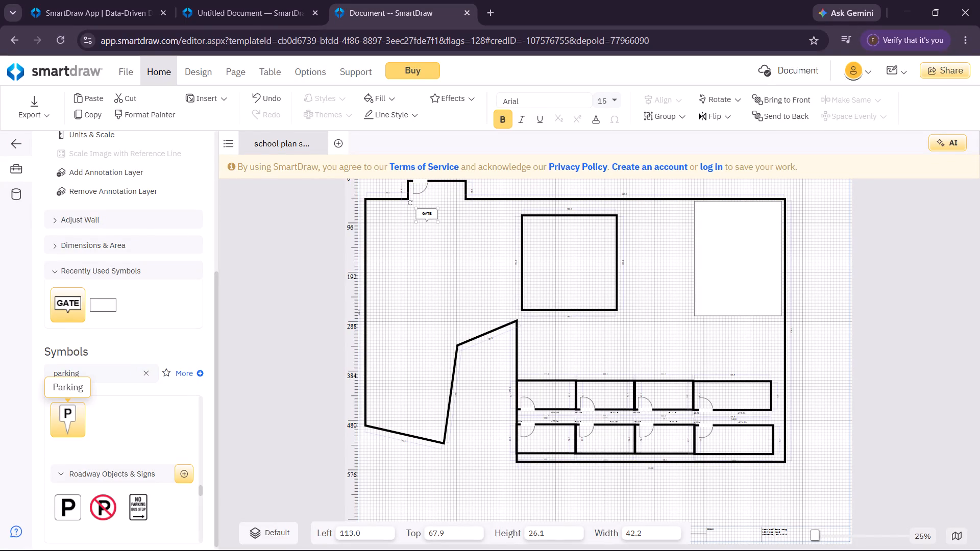
Place a Parking sign in the open area below the entrance, at about left 72.0 and top 182.6.
drag(67, 427, 385, 299)
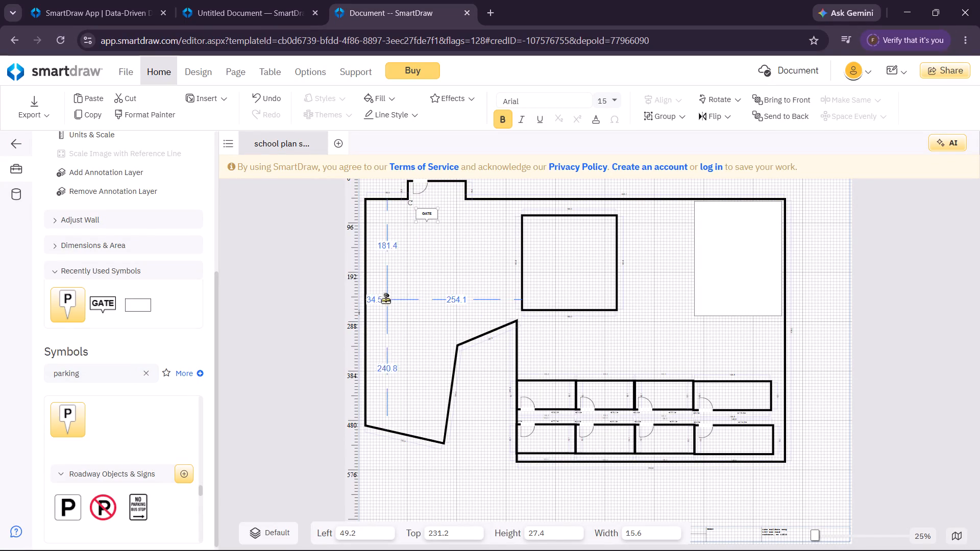
drag(385, 299, 399, 274)
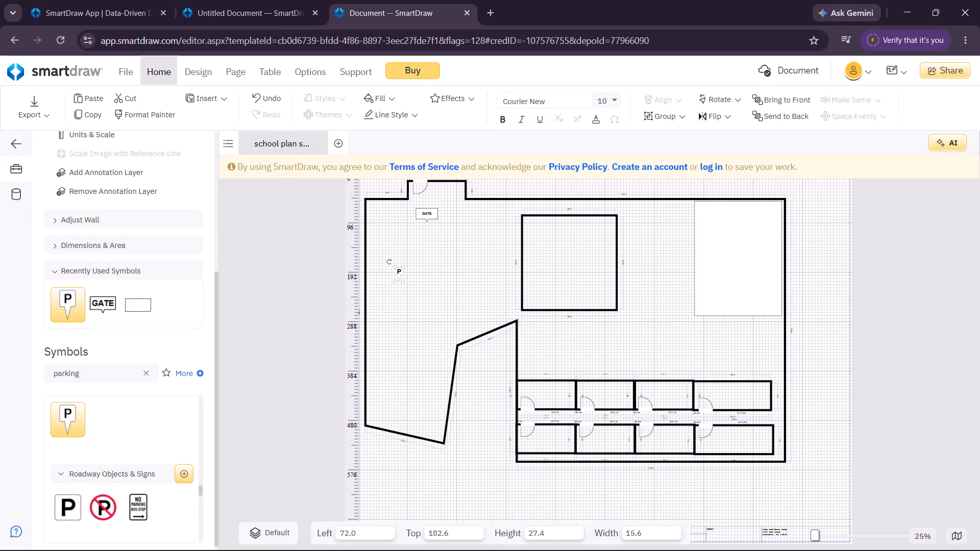
Search the symbols for "door" and add the fire alarm DH symbol at about left 171.9 and top 171.9.
click(149, 374)
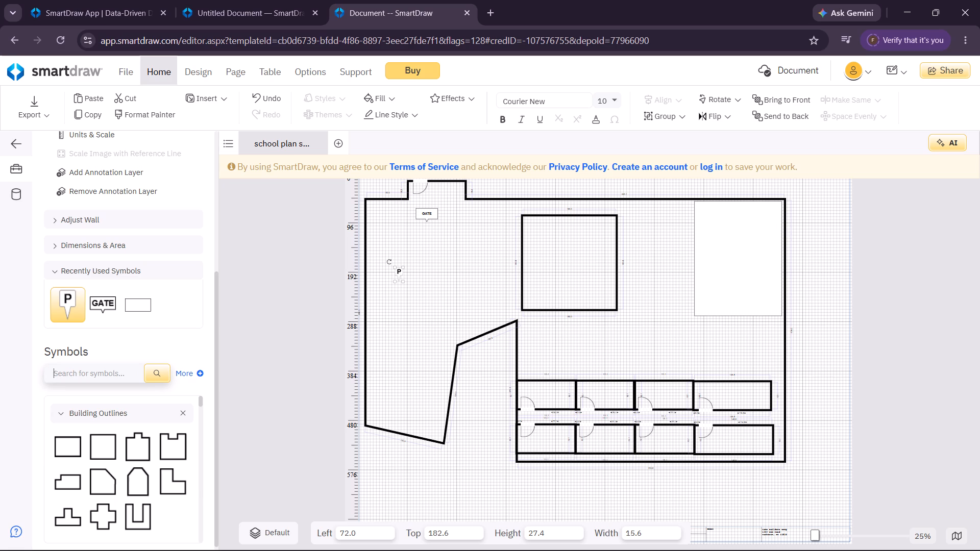
text(door)
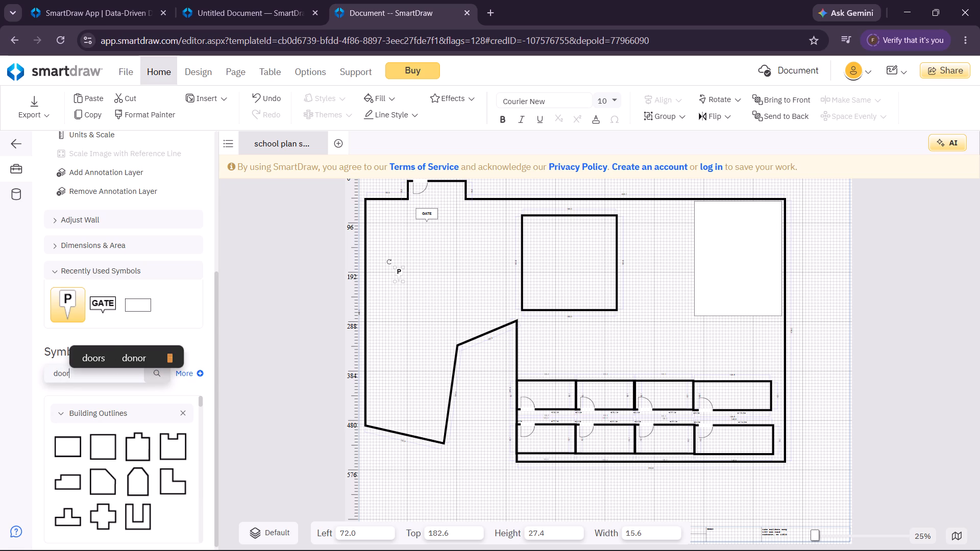
key(Return)
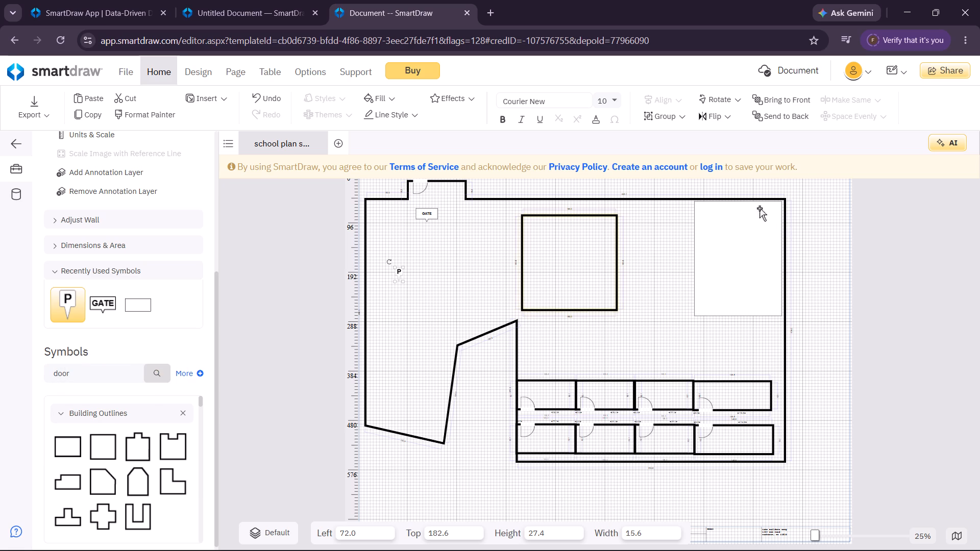
click(792, 283)
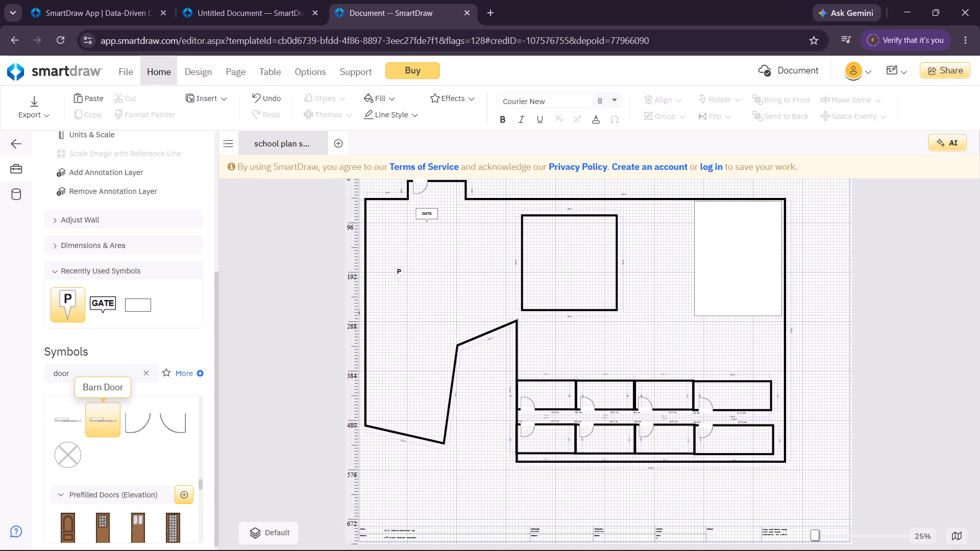
drag(200, 487, 198, 493)
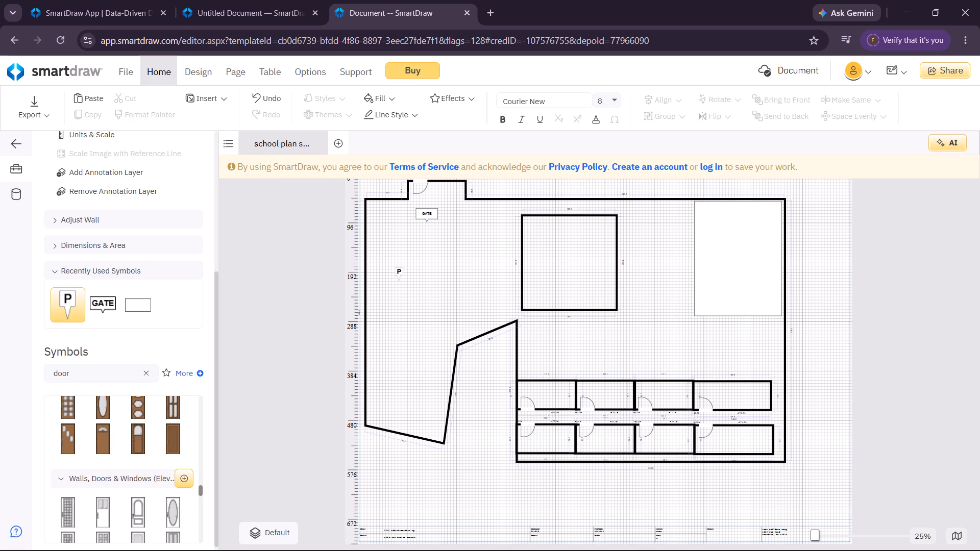
drag(198, 493, 198, 498)
click(59, 499)
click(59, 499)
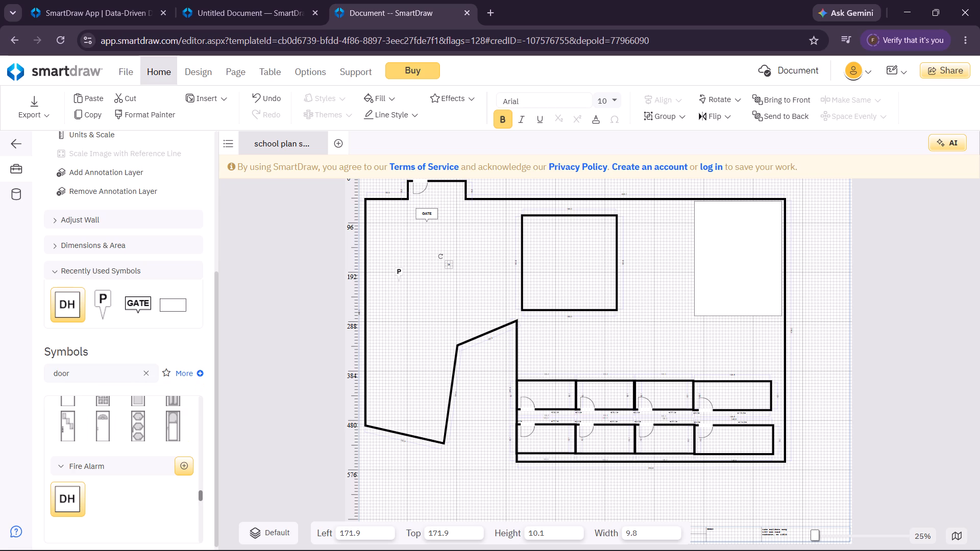
Place a Door (28") beside the existing door in the entrance projection's top wall and flip it horizontally to form double doors.
drag(201, 494, 203, 492)
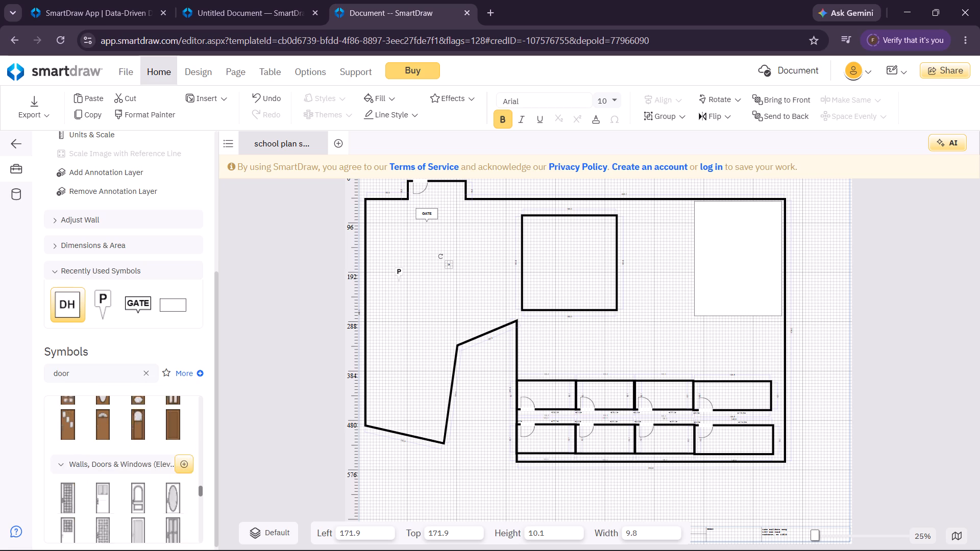
drag(203, 492, 204, 480)
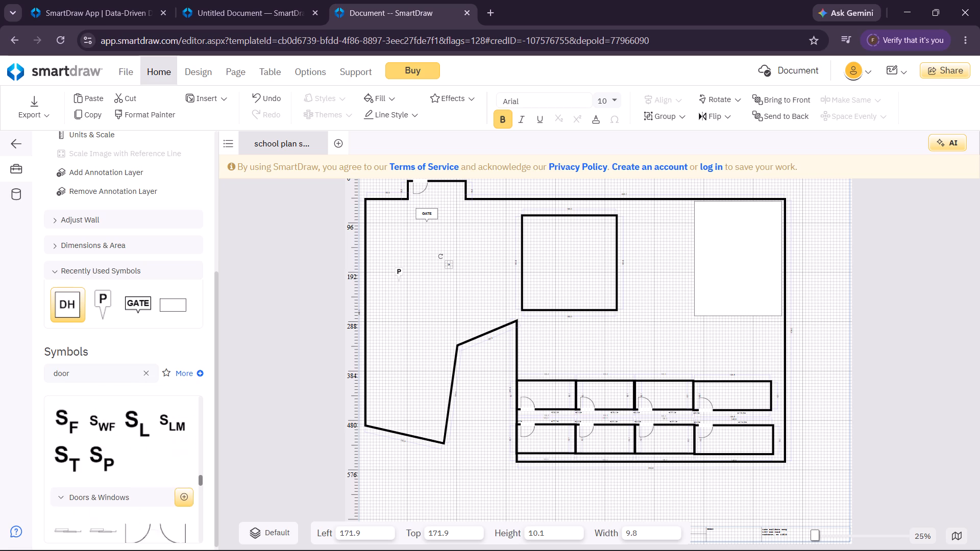
drag(204, 480, 204, 482)
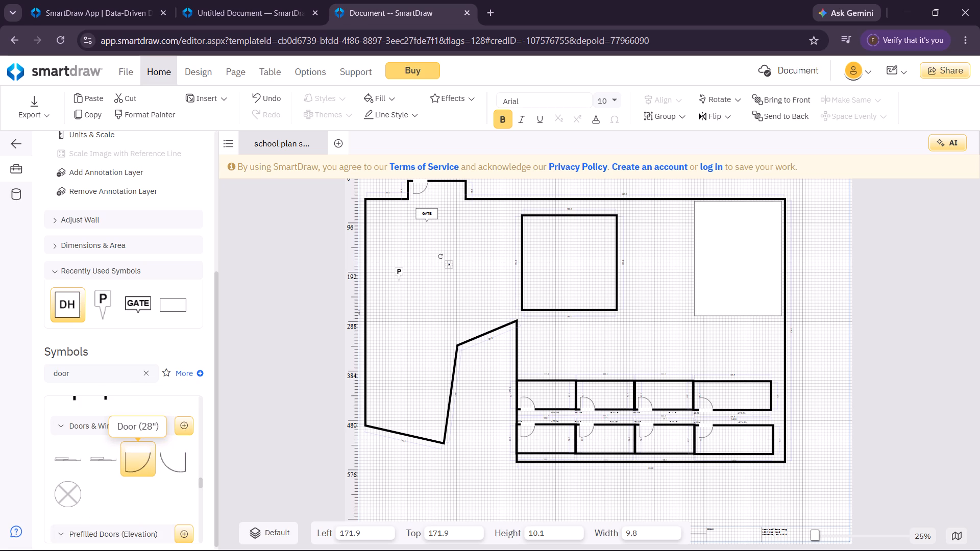
drag(136, 463, 250, 356)
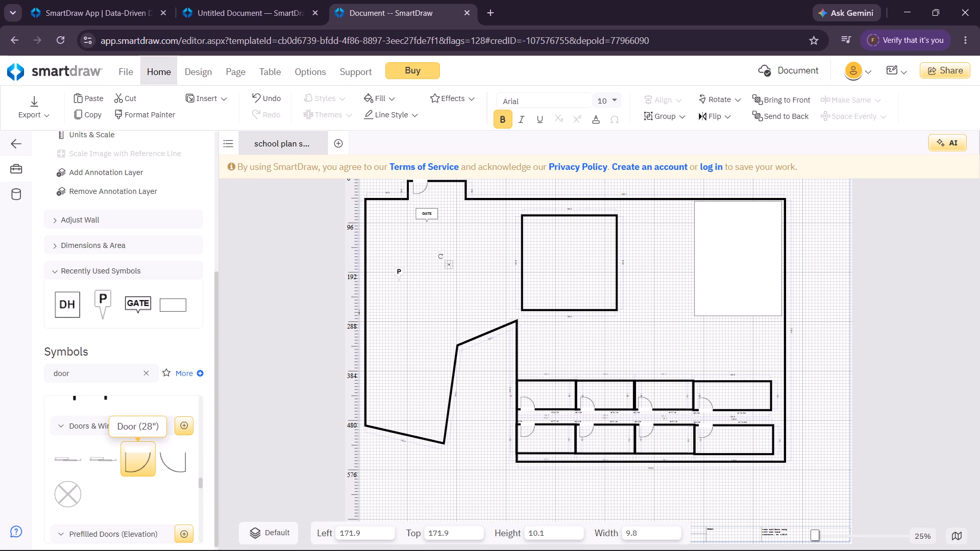
drag(250, 356, 444, 181)
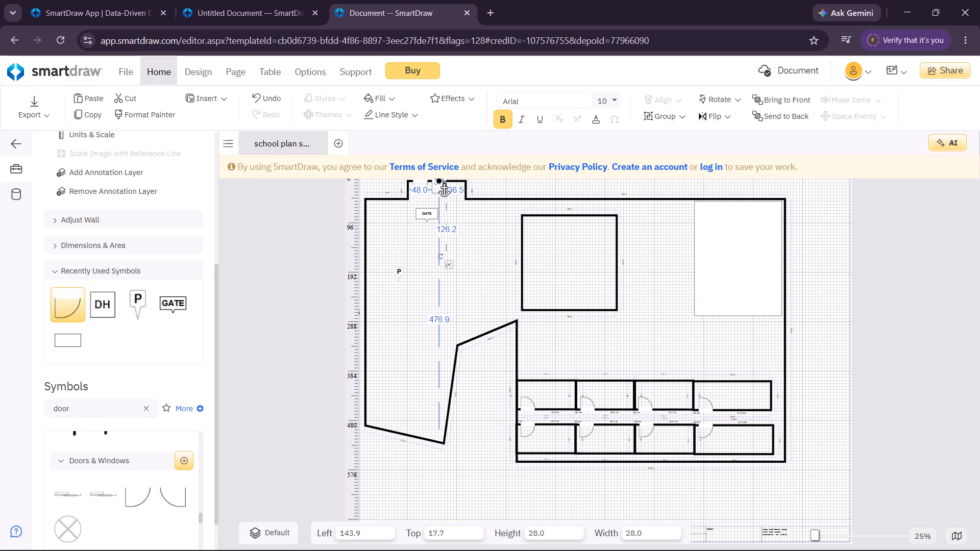
drag(444, 181, 437, 183)
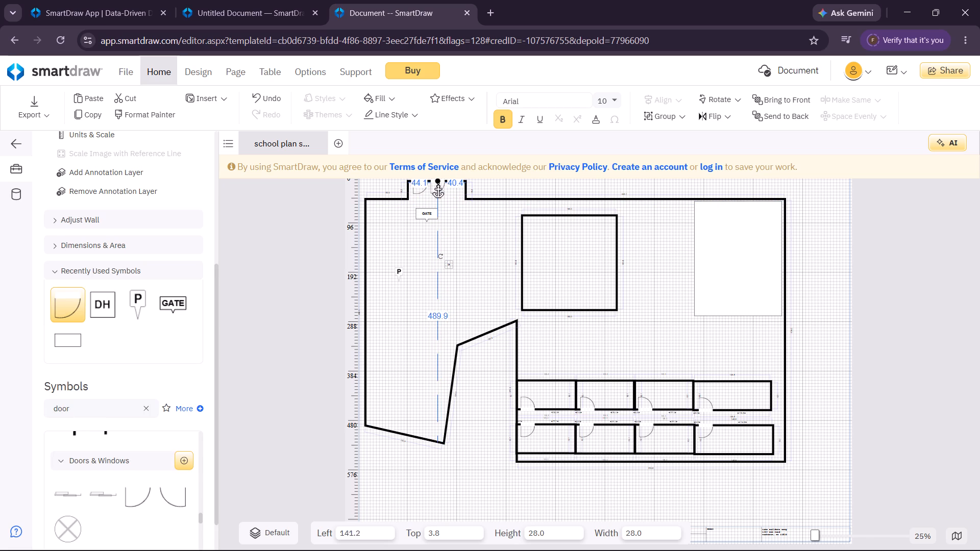
drag(437, 183, 436, 183)
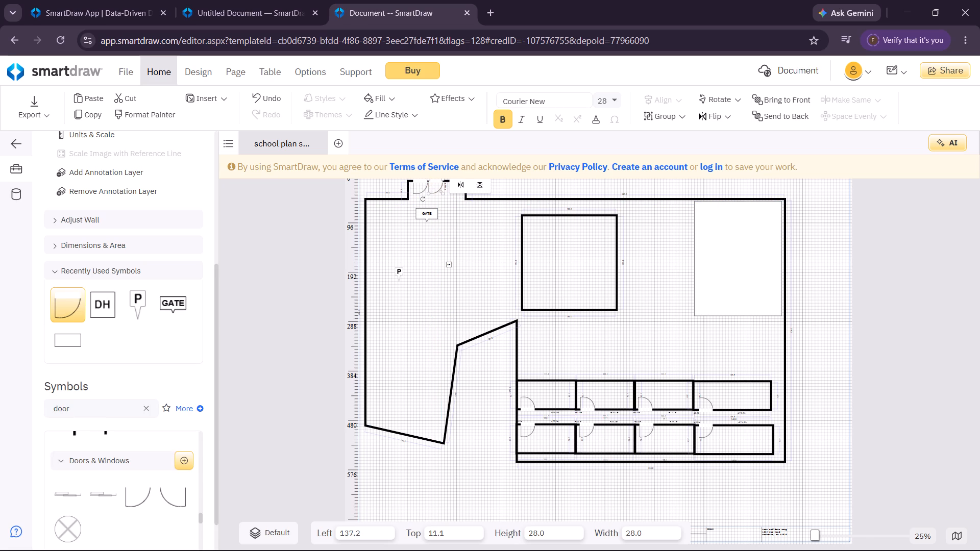
click(458, 187)
click(458, 202)
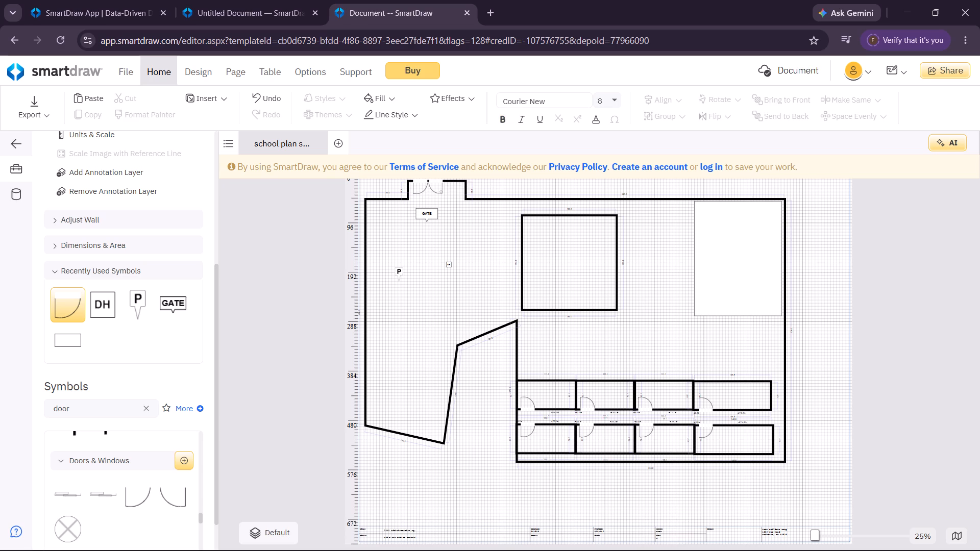
Move the GATE sign onto the entrance projection's top wall, centred on the double doors, at about left 118 and top 0.
drag(425, 215, 434, 184)
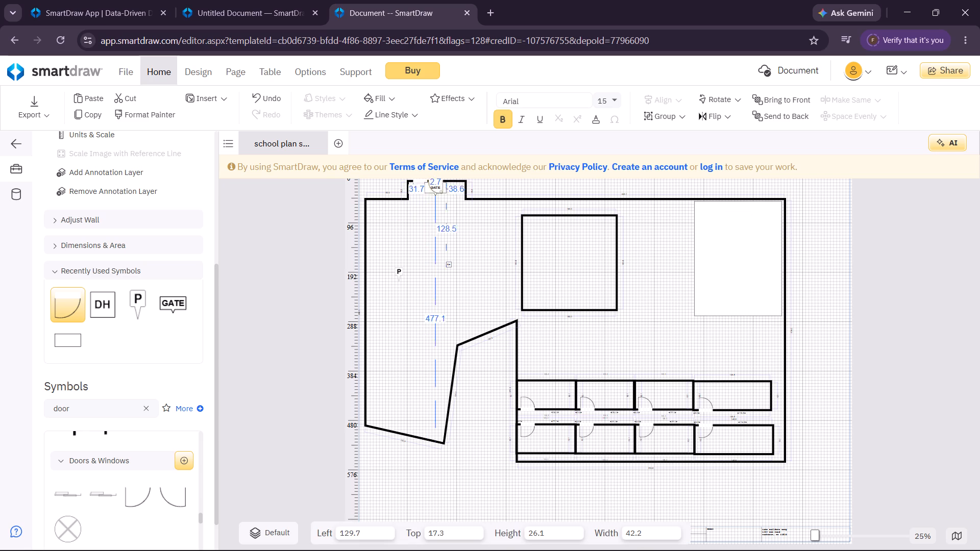
drag(434, 184, 430, 174)
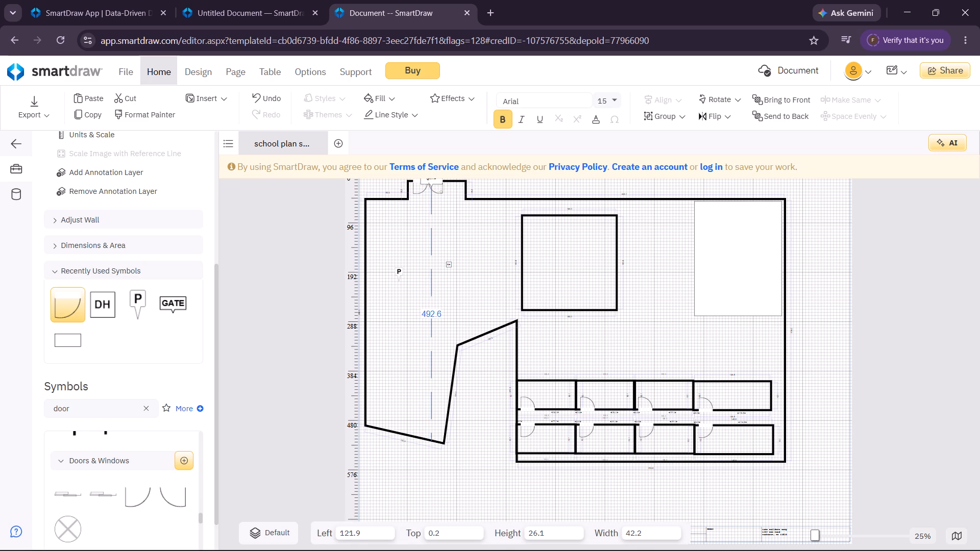
drag(430, 174, 427, 172)
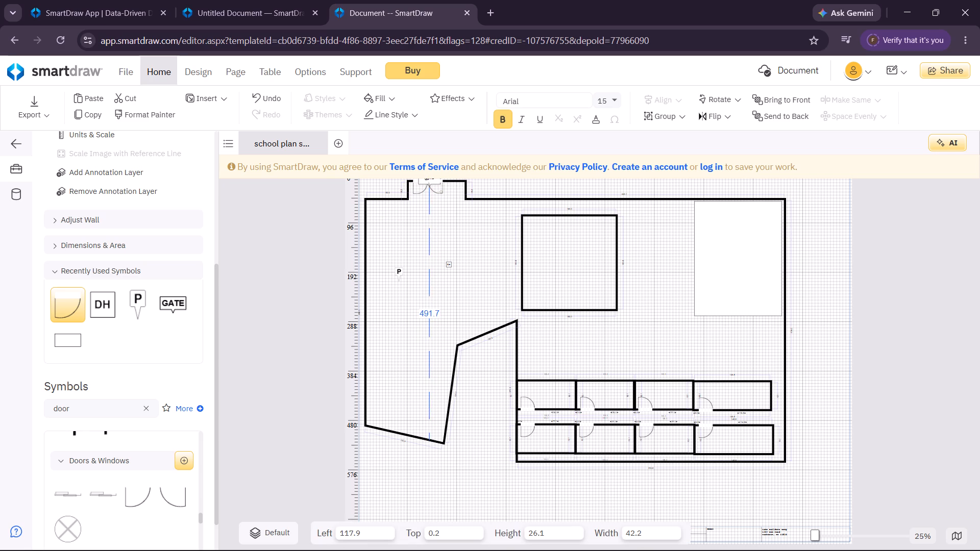
drag(427, 172, 426, 172)
click(473, 331)
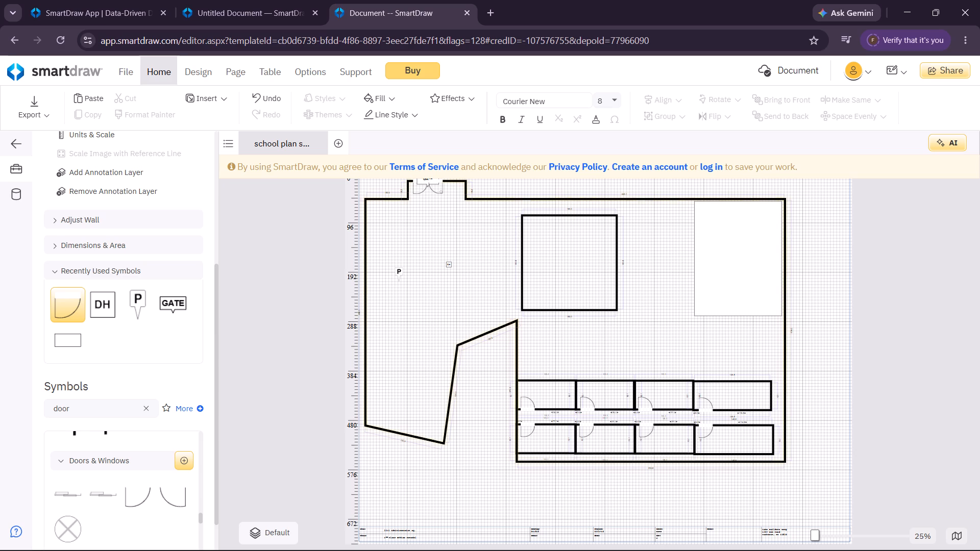
Clear the symbol search and place a Rectangular Room below the entrance, at about left 16.5 and top 57.7.
click(576, 215)
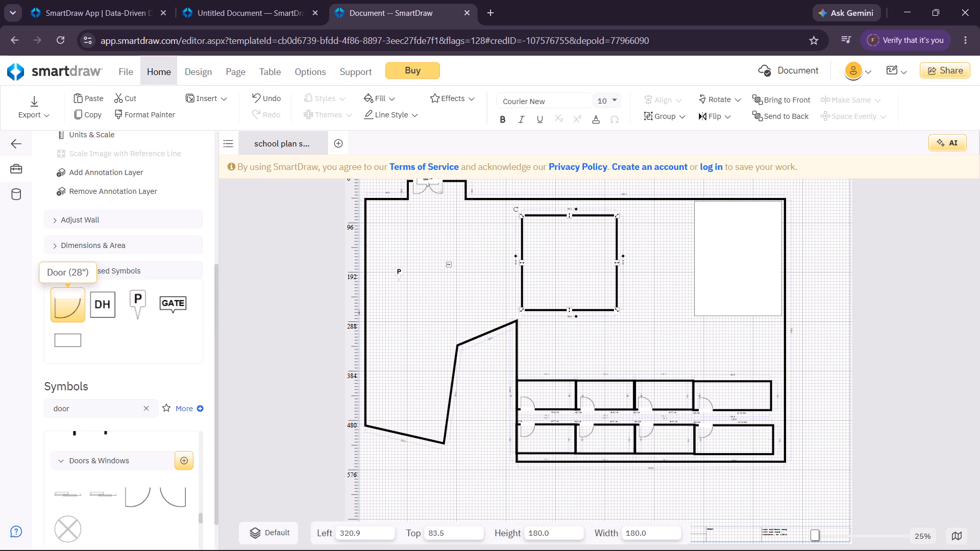
drag(215, 385, 213, 459)
click(144, 374)
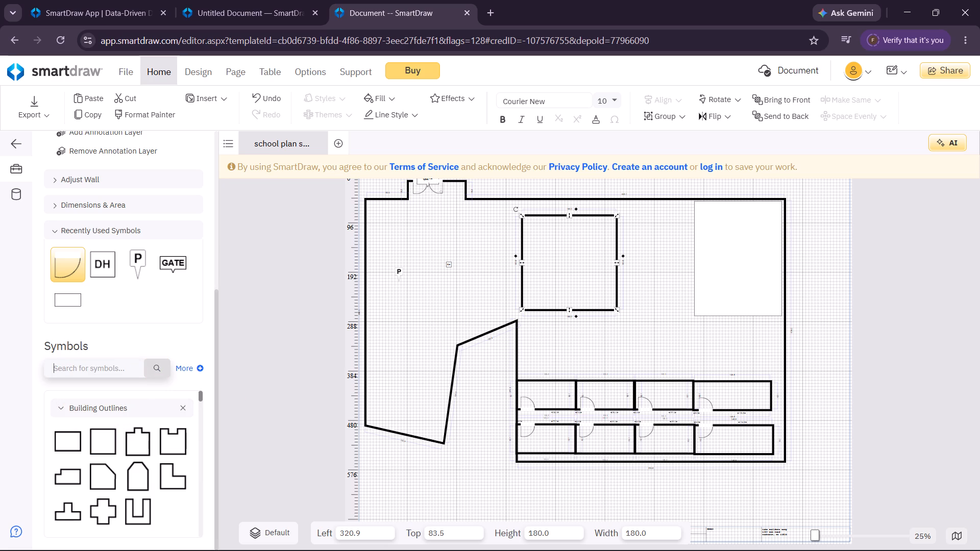
drag(203, 394, 201, 404)
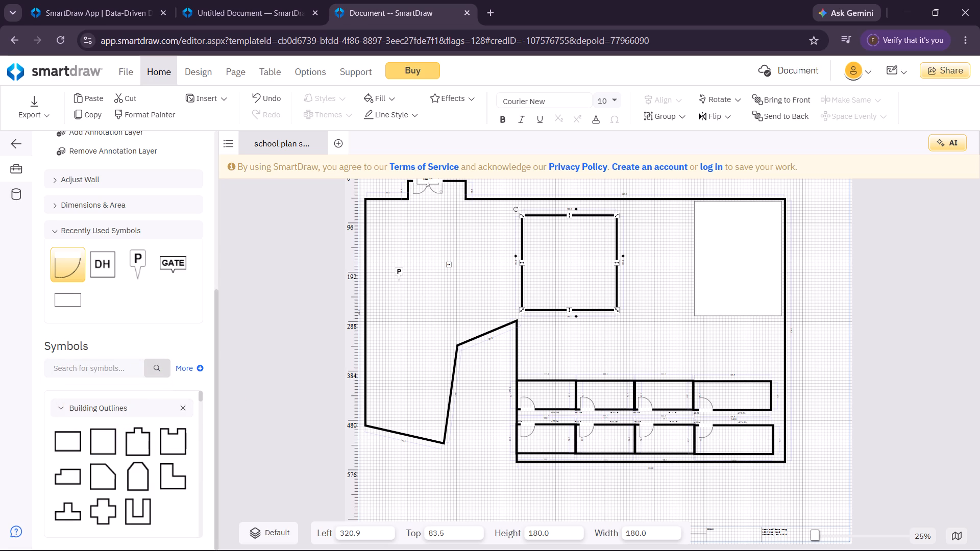
drag(198, 395, 198, 403)
drag(200, 397, 200, 401)
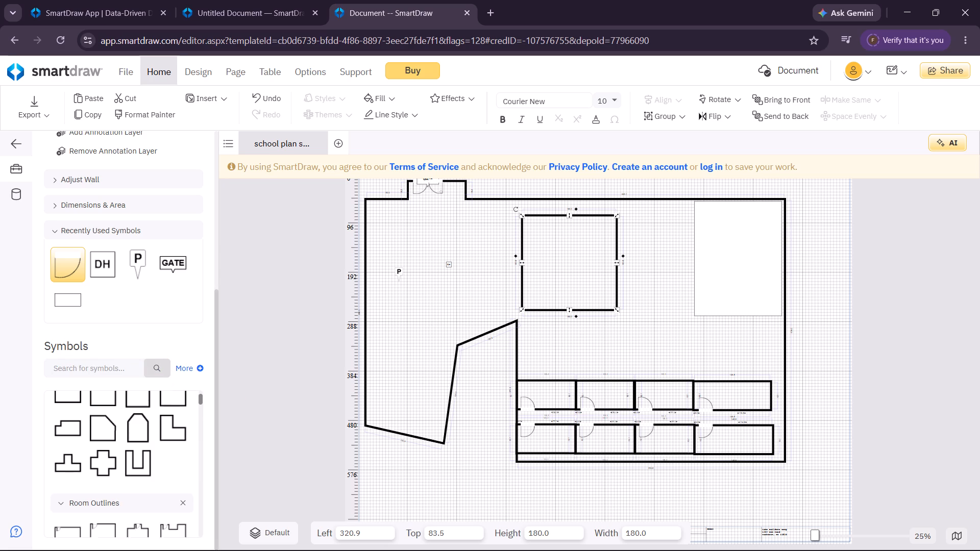
drag(200, 401, 200, 407)
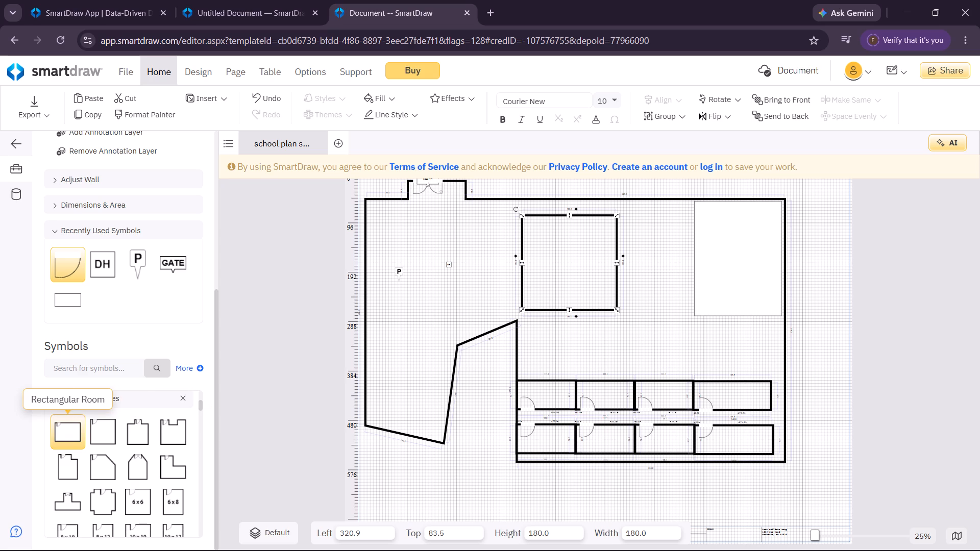
click(61, 434)
drag(61, 434, 411, 251)
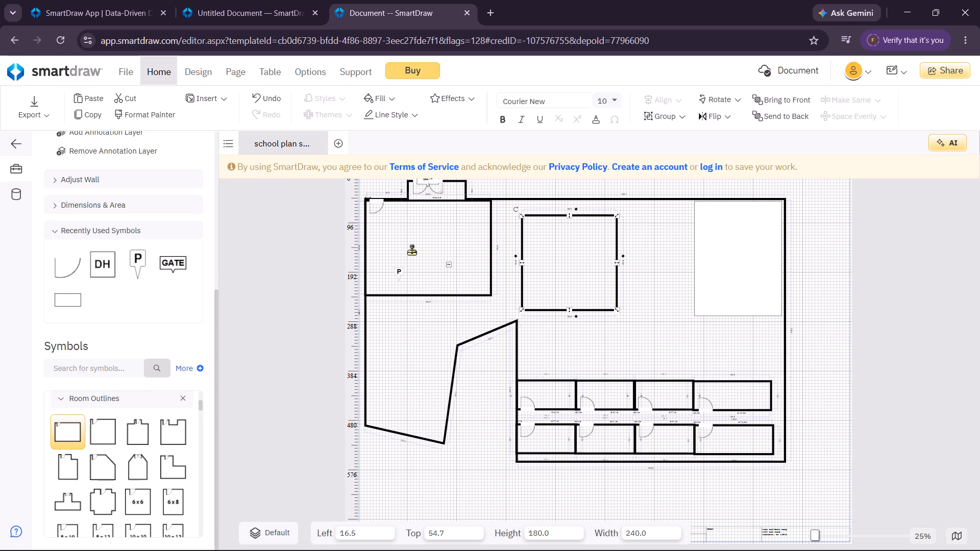
drag(411, 251, 416, 252)
Shrink the new rectangular room to about 82.4 wide and 41.2 high.
drag(493, 250, 492, 250)
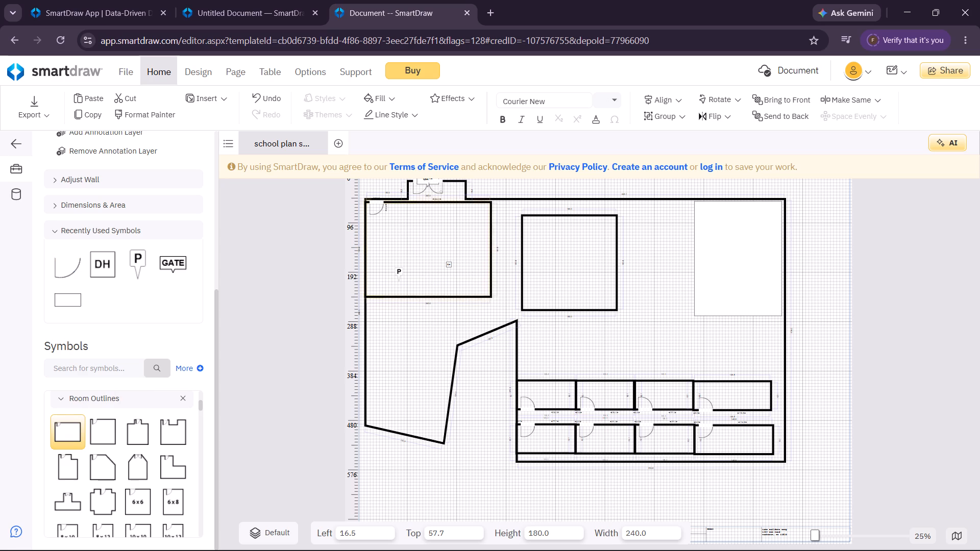
drag(492, 250, 382, 249)
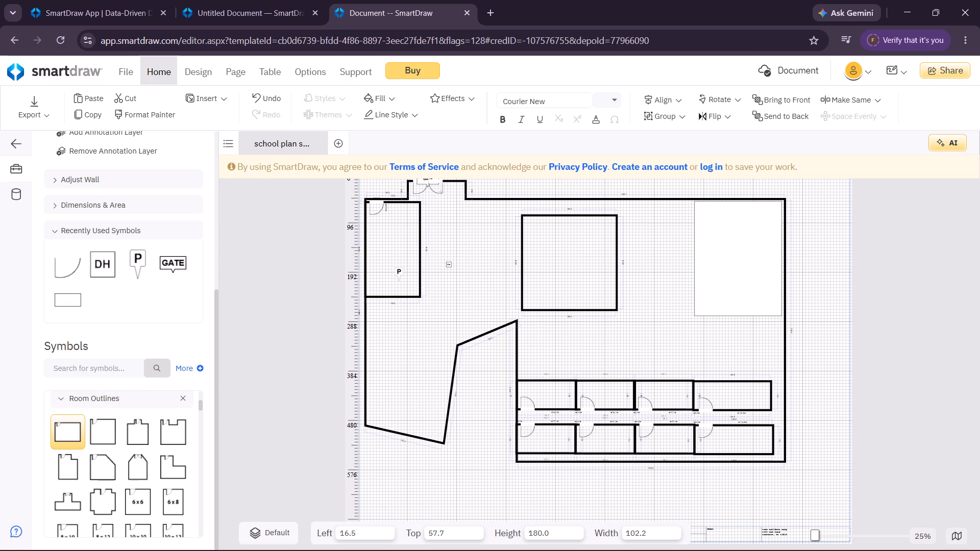
drag(382, 249, 375, 249)
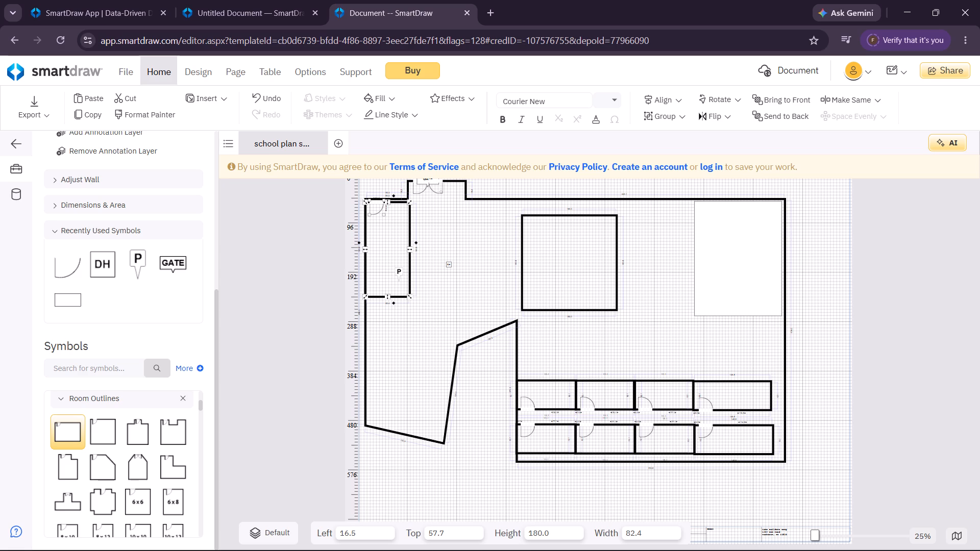
drag(387, 297, 397, 226)
Move the small room between the entrance and the square building, to about left 169.2 and top 93.4.
drag(397, 226, 456, 228)
drag(436, 206, 455, 223)
click(460, 220)
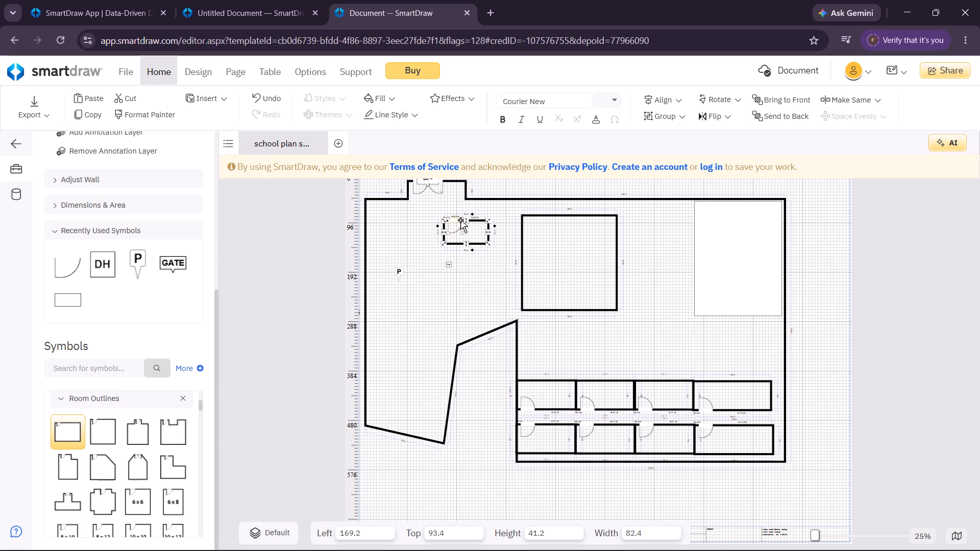
click(460, 220)
click(460, 220)
click(461, 231)
click(411, 241)
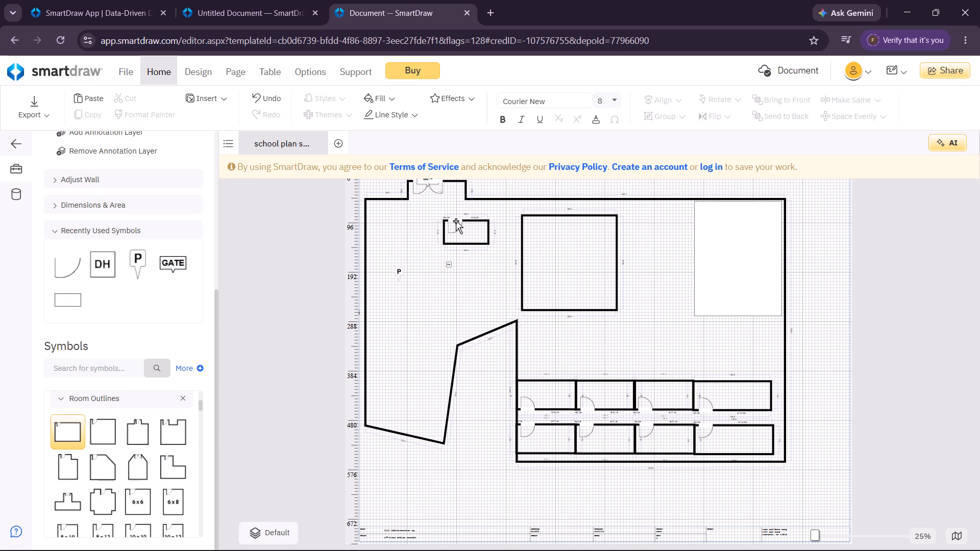
Move the small room's door to its bottom wall and flip it vertically so it swings into the room.
click(456, 221)
drag(456, 221, 474, 245)
click(517, 244)
click(484, 265)
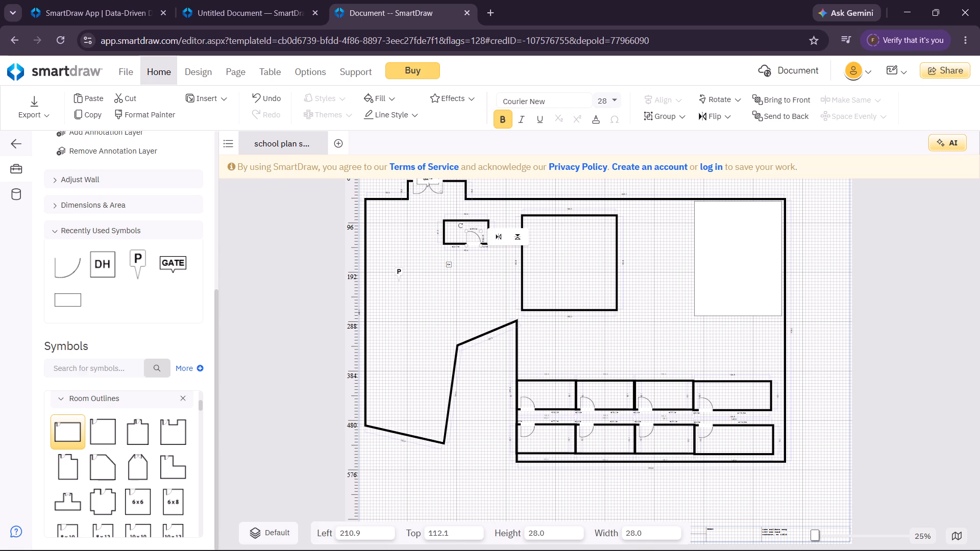
Narrow the small room from both side walls to about 36.8 wide, with its left edge at about 202.9.
click(445, 231)
drag(445, 233, 462, 231)
drag(491, 232, 484, 232)
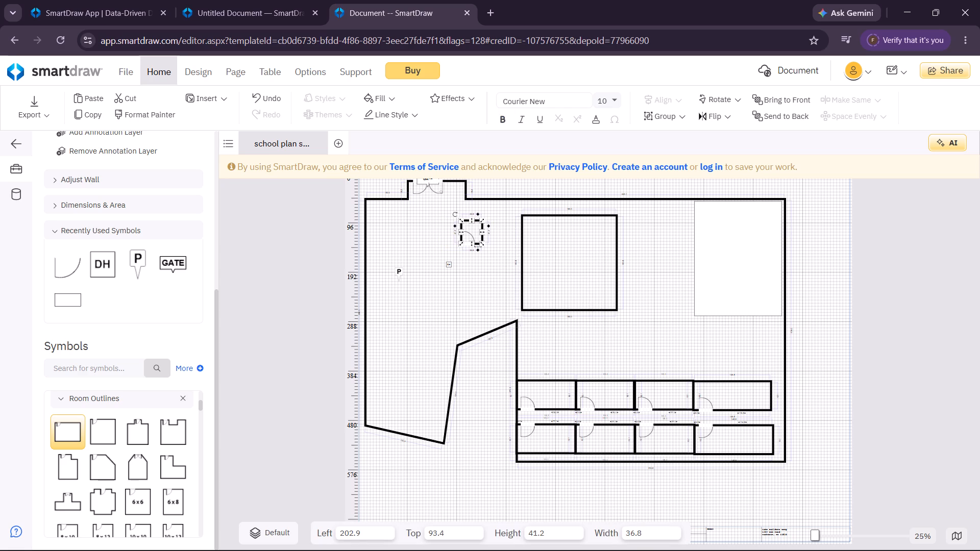
Move the small room's top wall to shorten the room to about 28.3 high, with its top at about 106.3.
drag(474, 219, 450, 198)
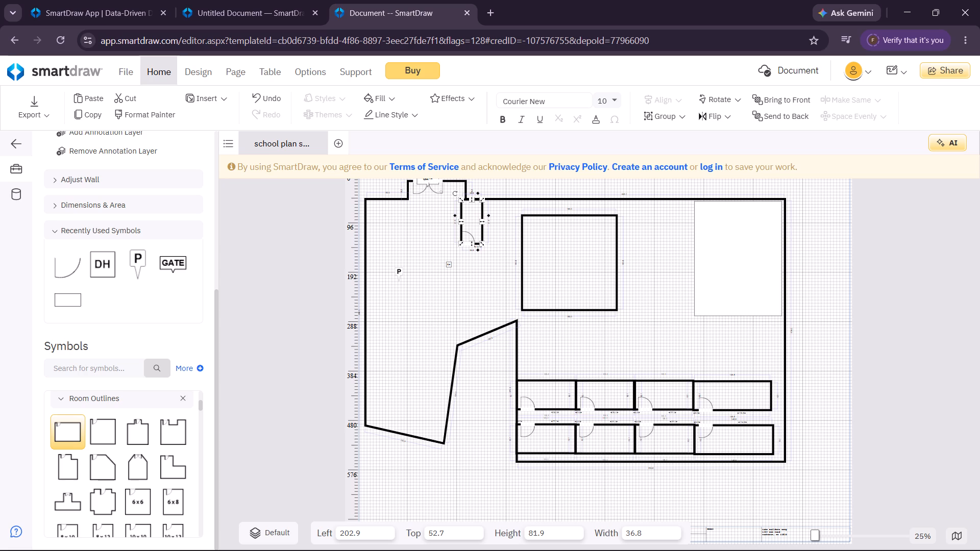
drag(473, 202, 475, 229)
click(480, 233)
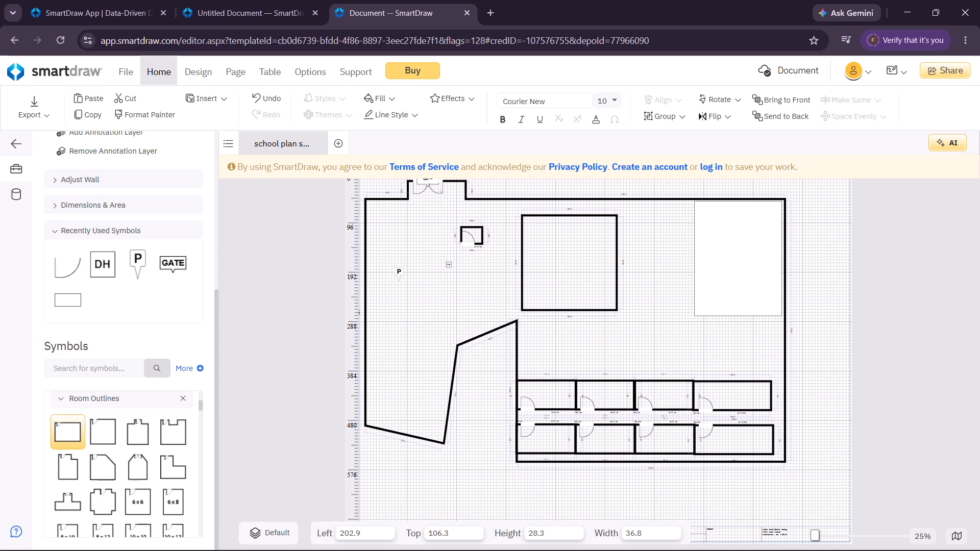
Move the small room up into the entrance recess beside the gate doors, with its left edge at about 170.2.
drag(478, 242, 462, 207)
drag(462, 207, 463, 219)
drag(474, 228, 447, 193)
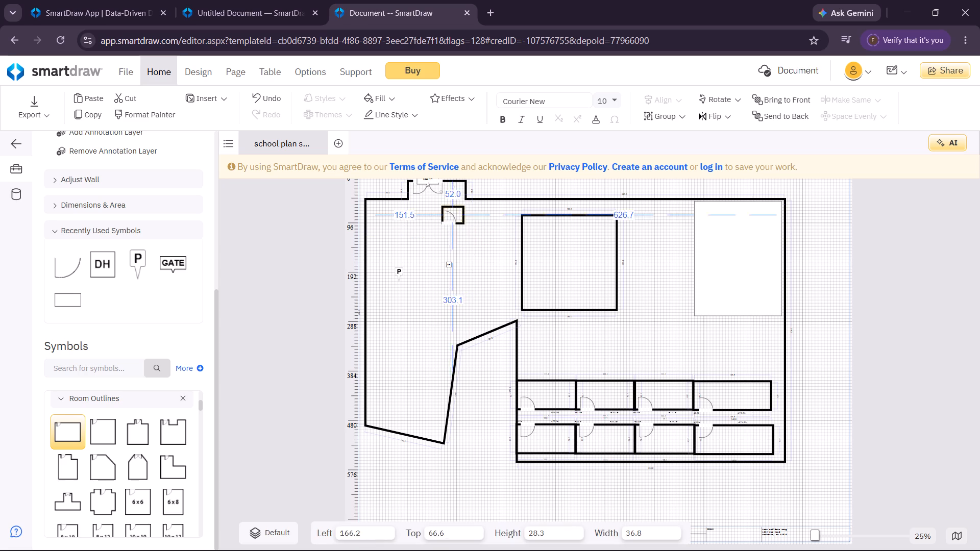
drag(447, 193, 457, 185)
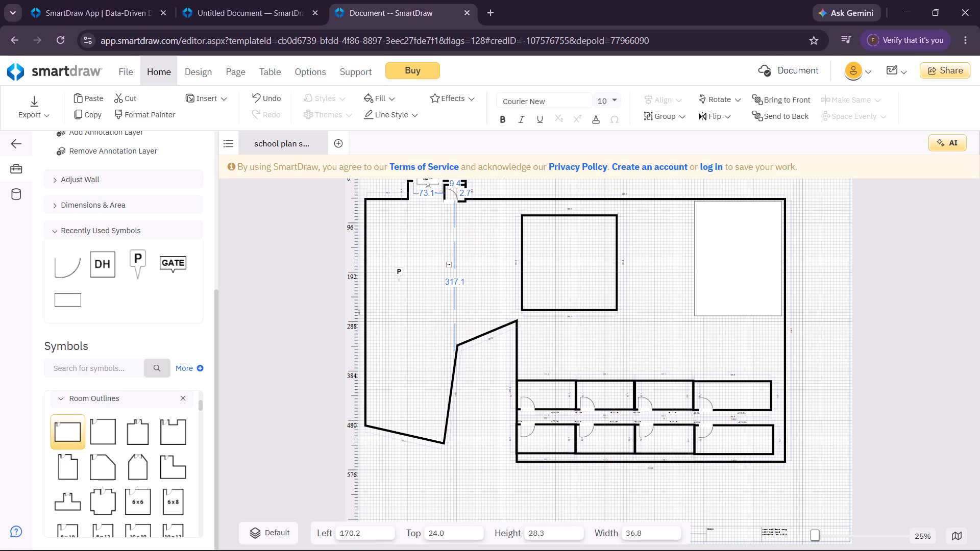
drag(457, 185, 459, 185)
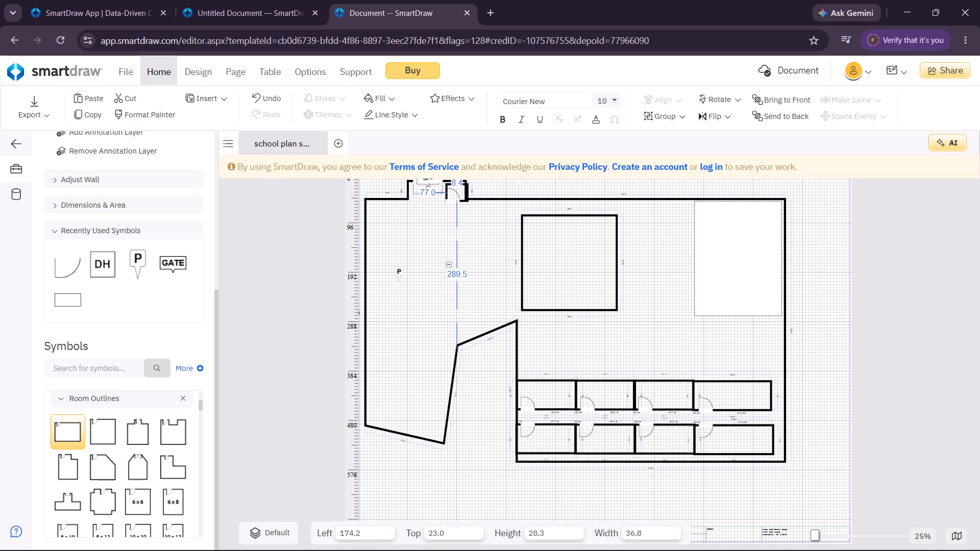
drag(459, 185, 456, 183)
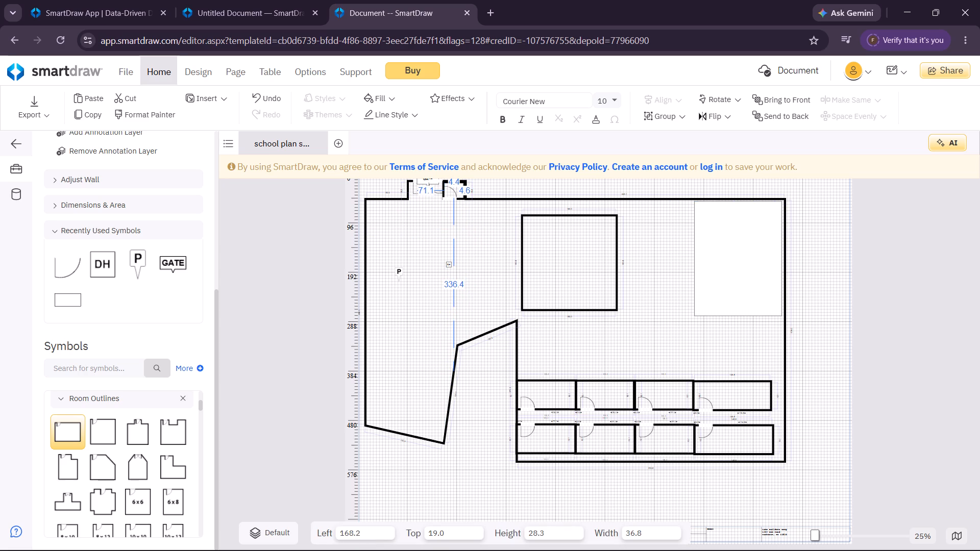
drag(456, 183, 457, 183)
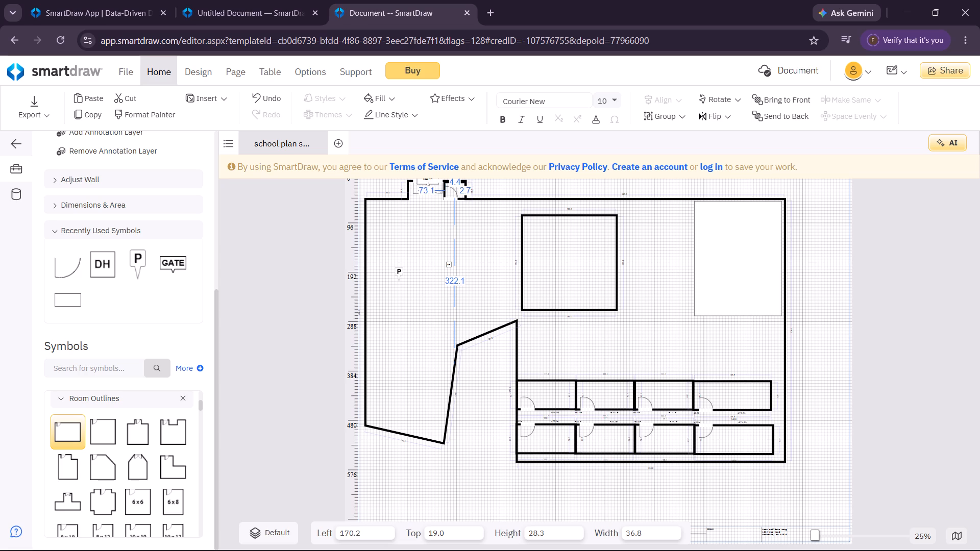
drag(457, 183, 457, 179)
click(469, 243)
click(474, 265)
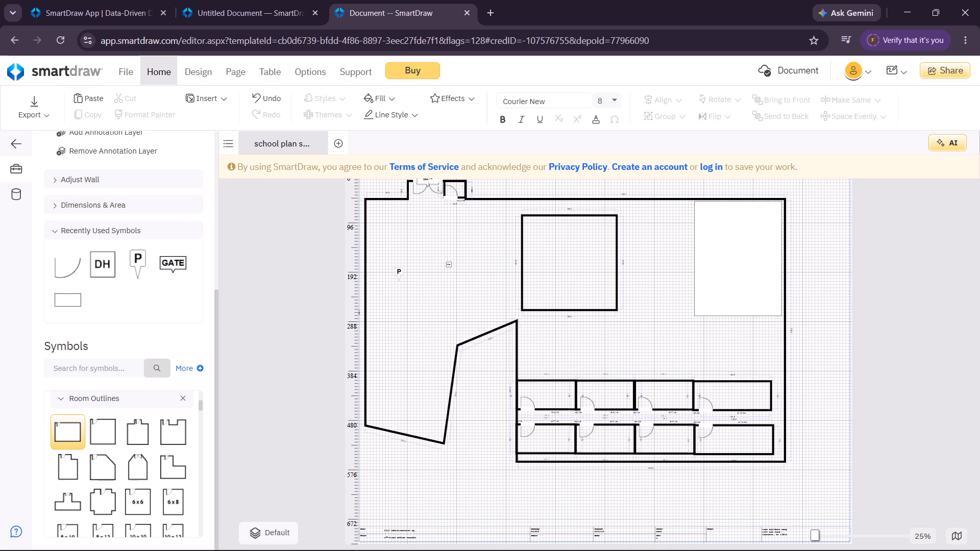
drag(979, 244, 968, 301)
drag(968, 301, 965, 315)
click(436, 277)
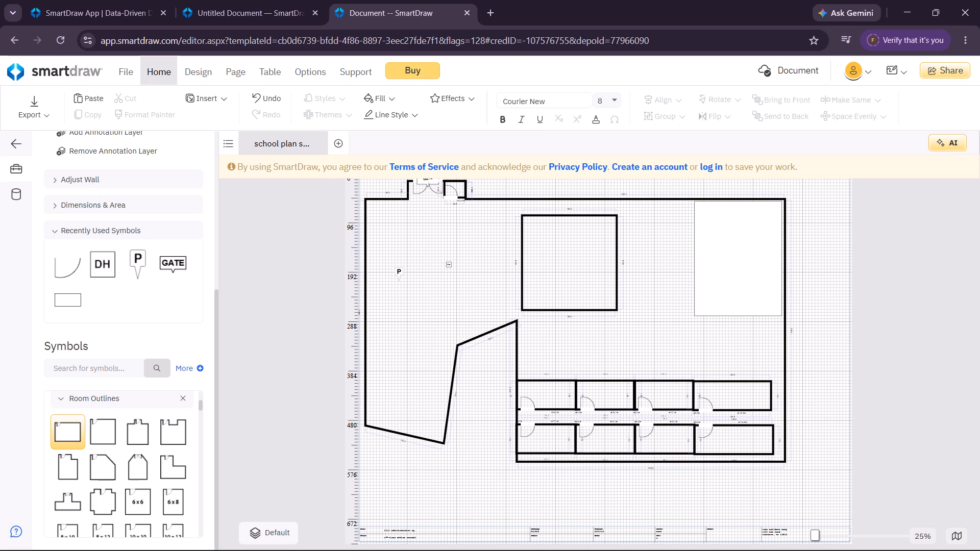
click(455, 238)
Delete the door from the bottom wall of the small room beside the gate.
click(452, 198)
click(465, 226)
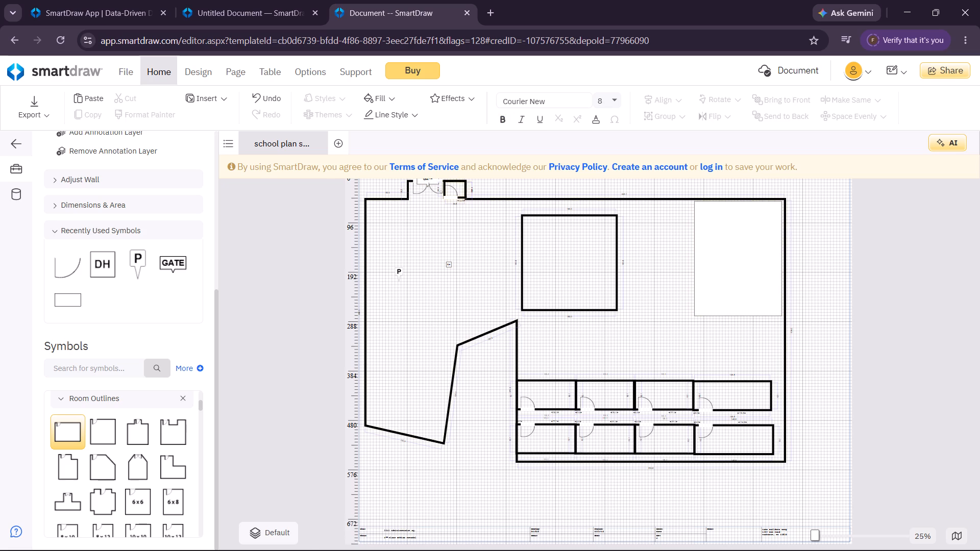
click(449, 197)
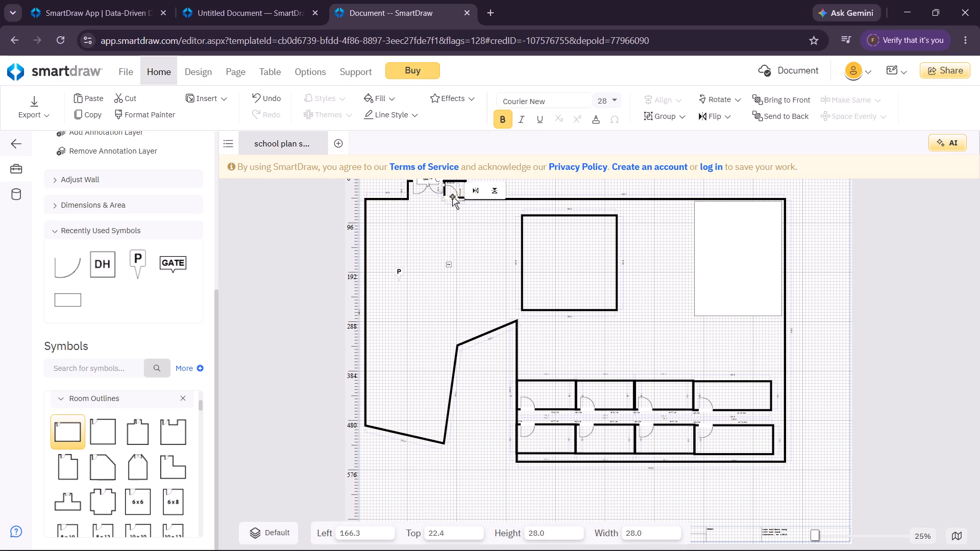
right_click(452, 197)
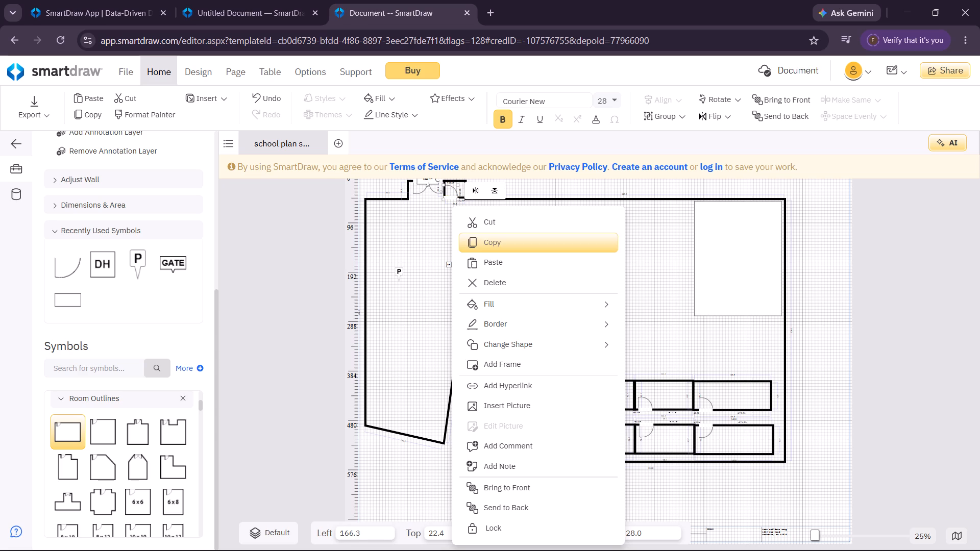
click(502, 275)
click(424, 292)
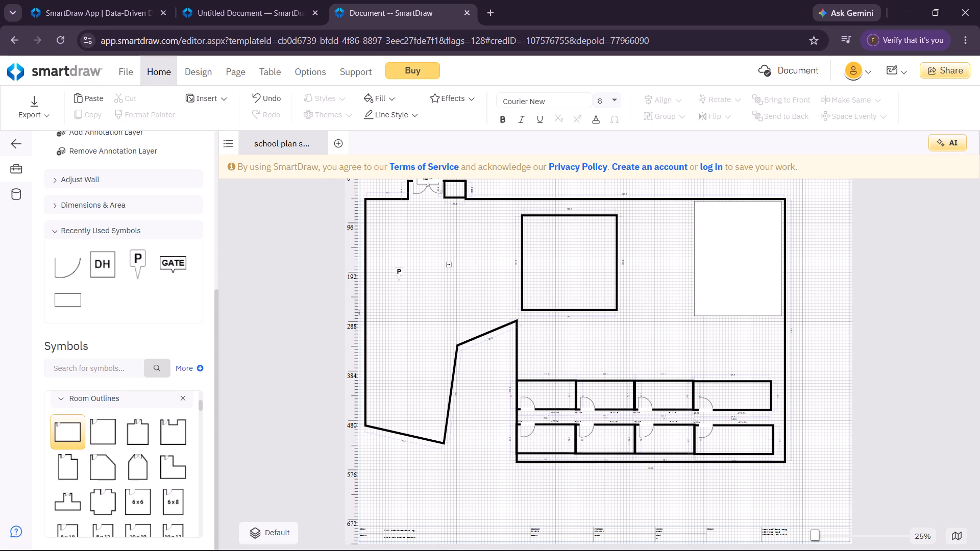
click(459, 197)
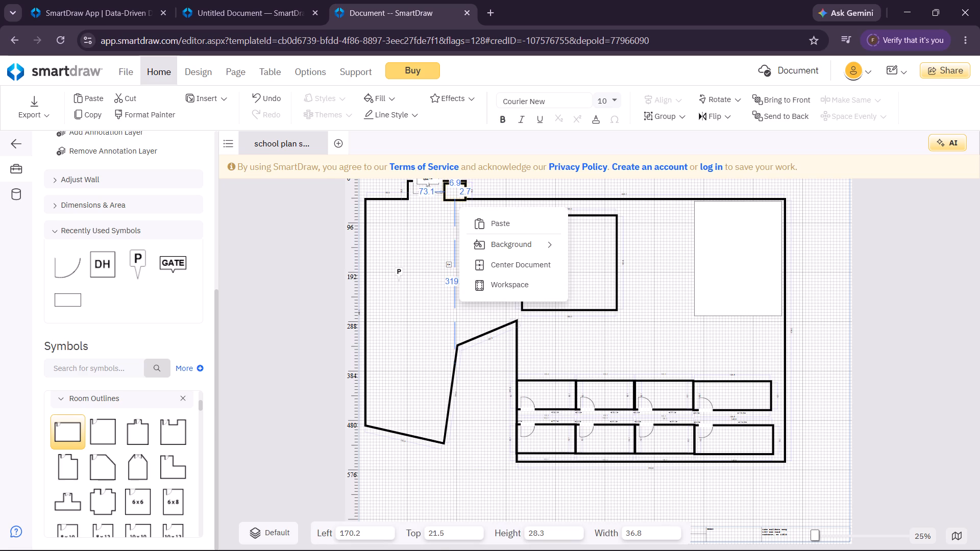
click(438, 237)
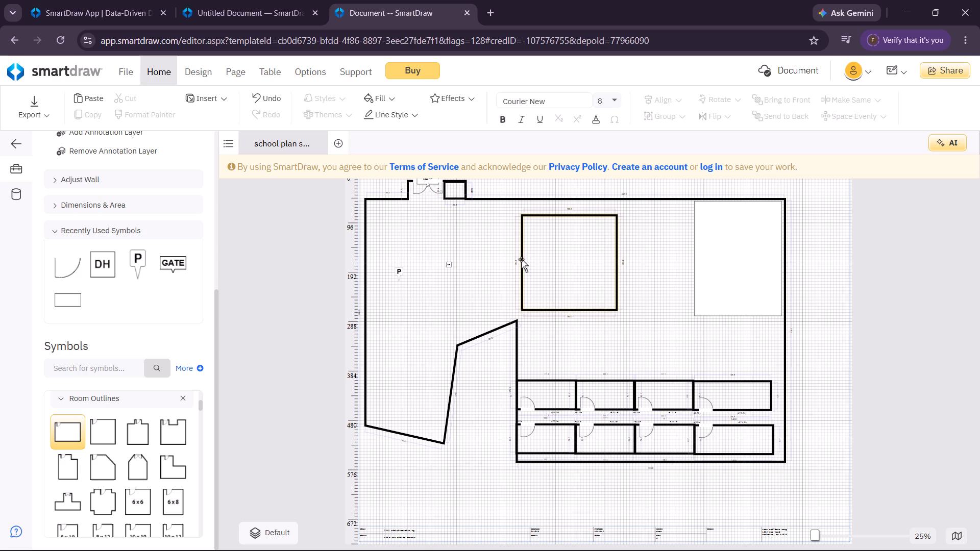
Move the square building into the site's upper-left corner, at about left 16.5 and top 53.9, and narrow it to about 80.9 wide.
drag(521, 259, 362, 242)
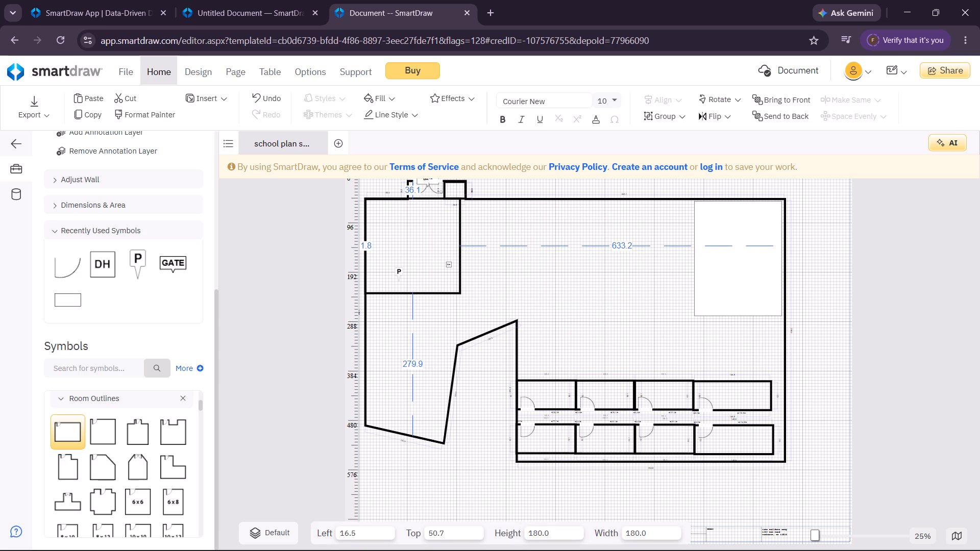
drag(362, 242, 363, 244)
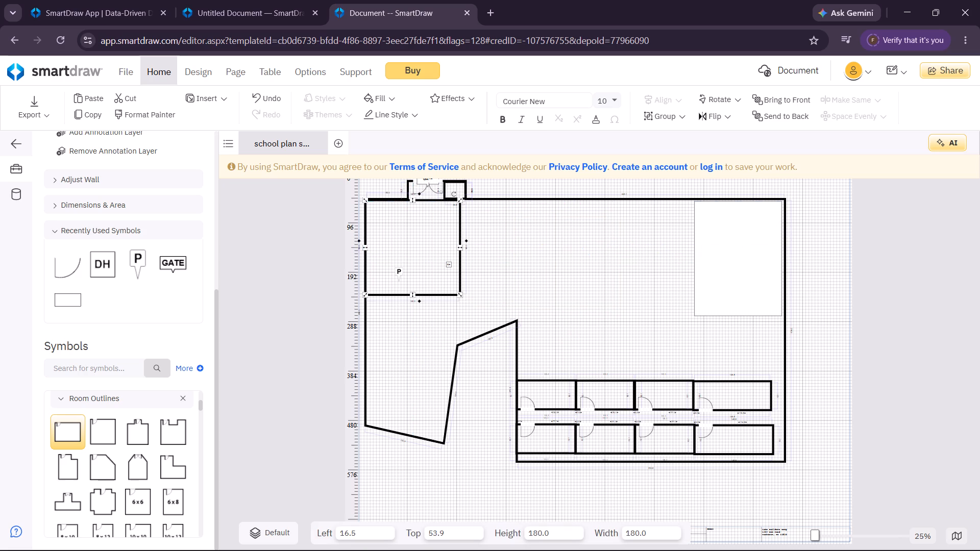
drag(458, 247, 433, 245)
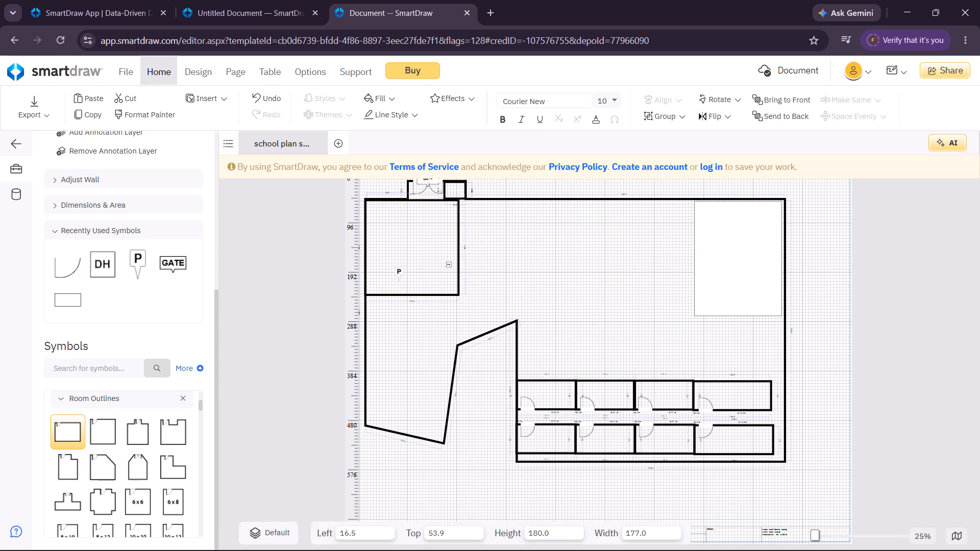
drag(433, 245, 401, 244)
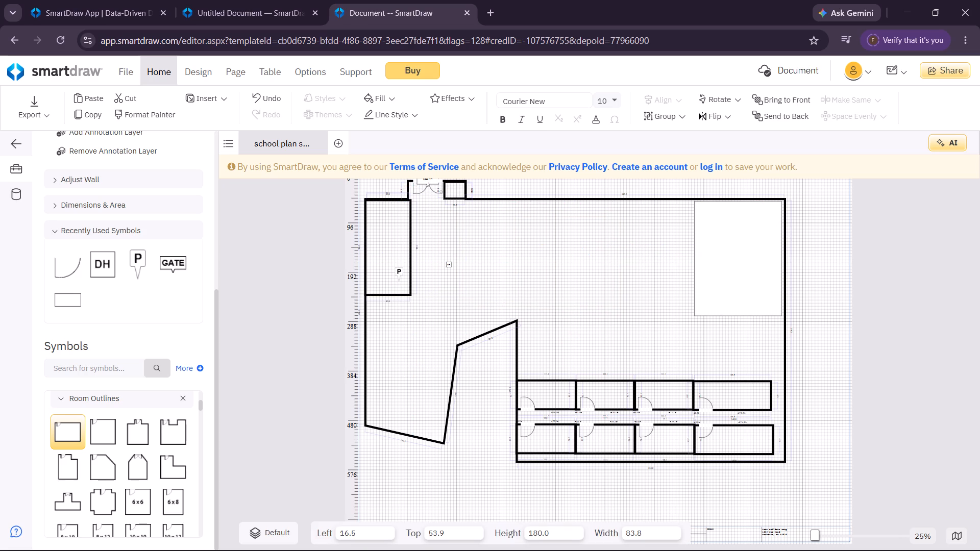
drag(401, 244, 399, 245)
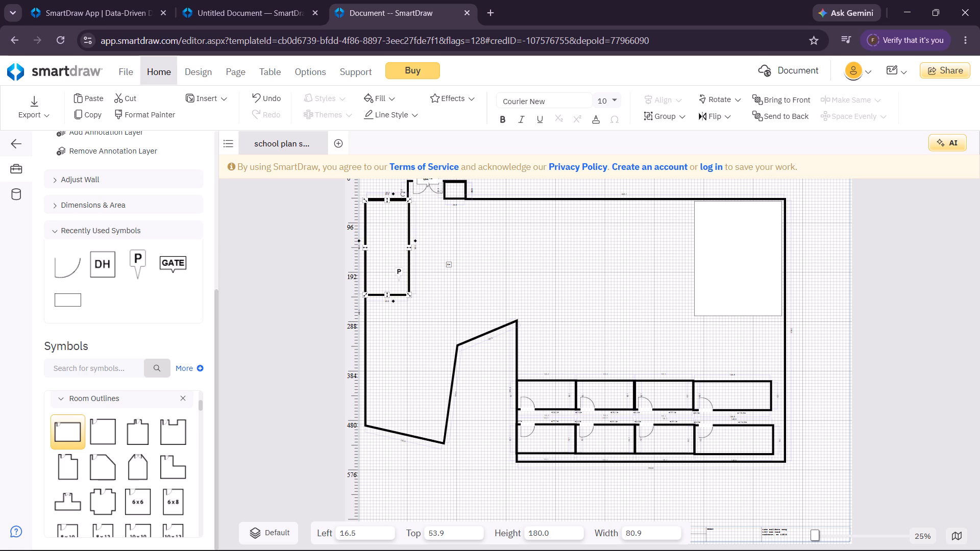
Move the parking symbol P up to the top of the narrow room in the site's upper-left corner.
drag(398, 272, 384, 209)
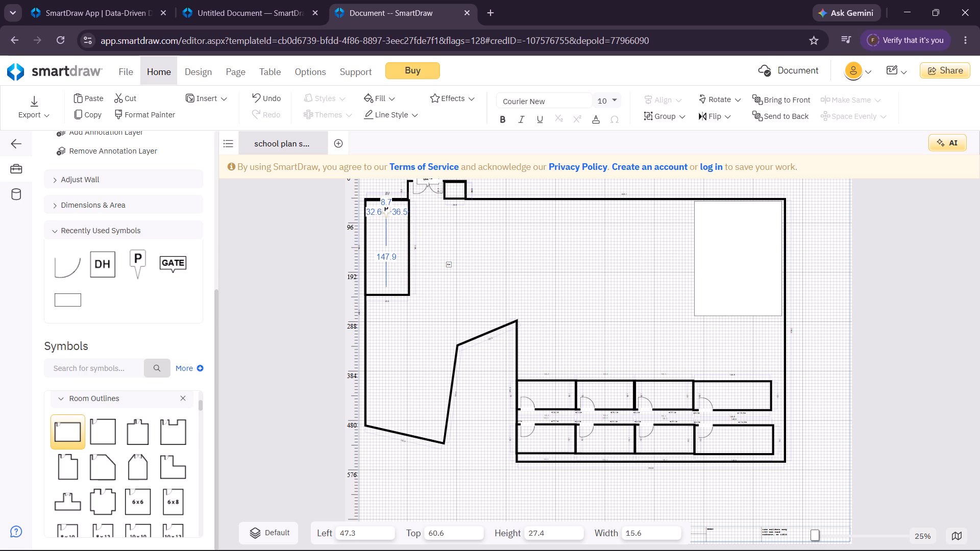
drag(384, 209, 383, 208)
click(492, 277)
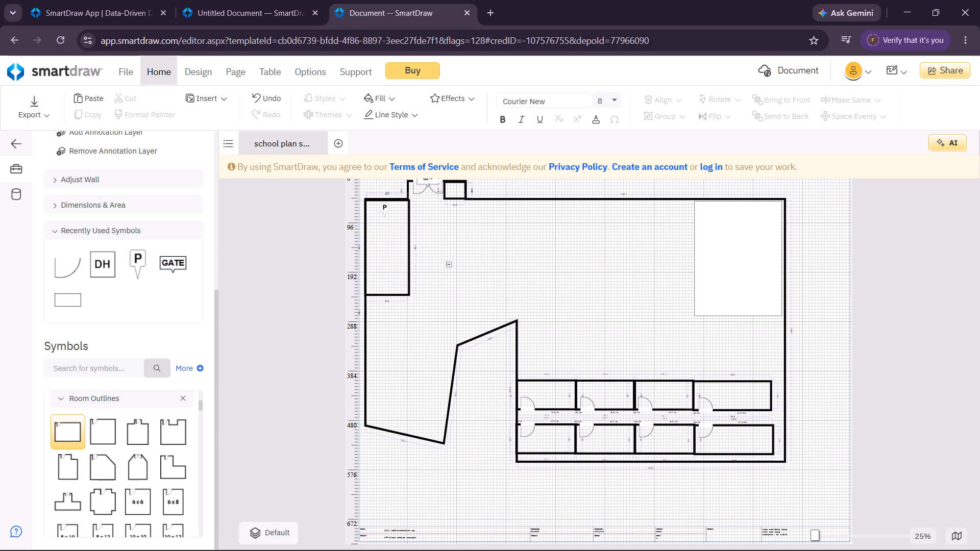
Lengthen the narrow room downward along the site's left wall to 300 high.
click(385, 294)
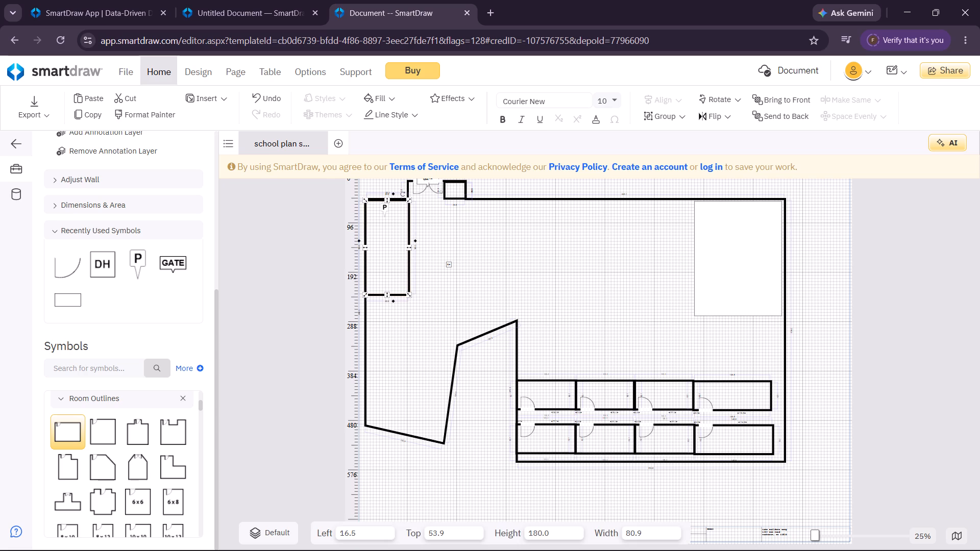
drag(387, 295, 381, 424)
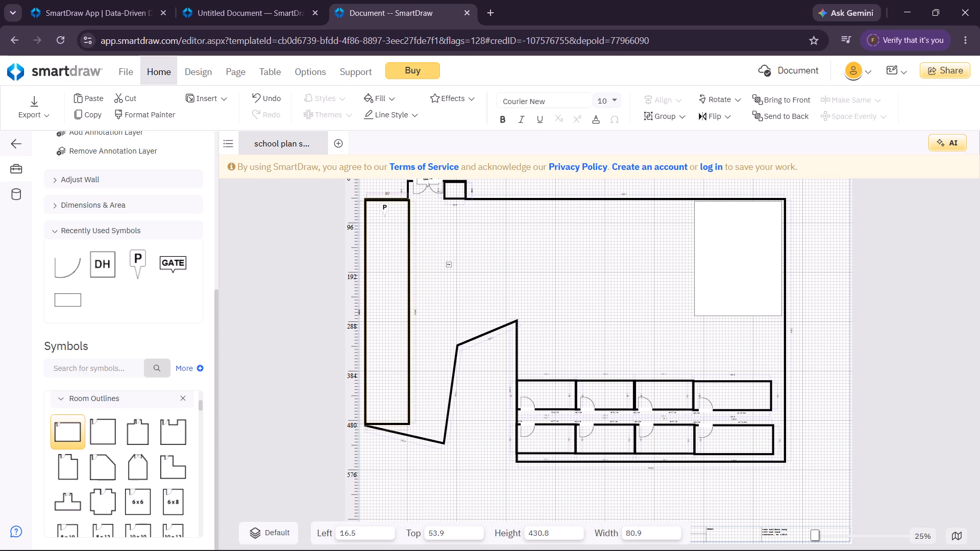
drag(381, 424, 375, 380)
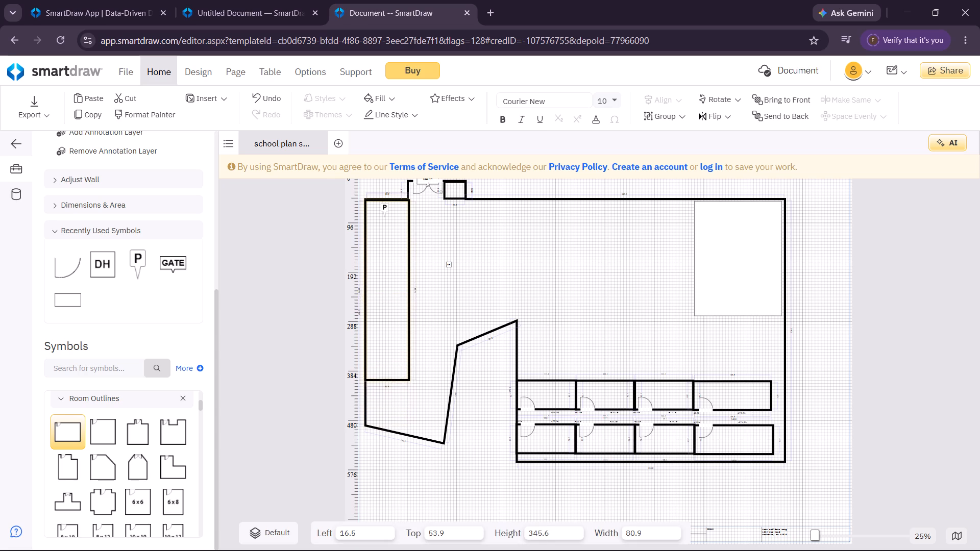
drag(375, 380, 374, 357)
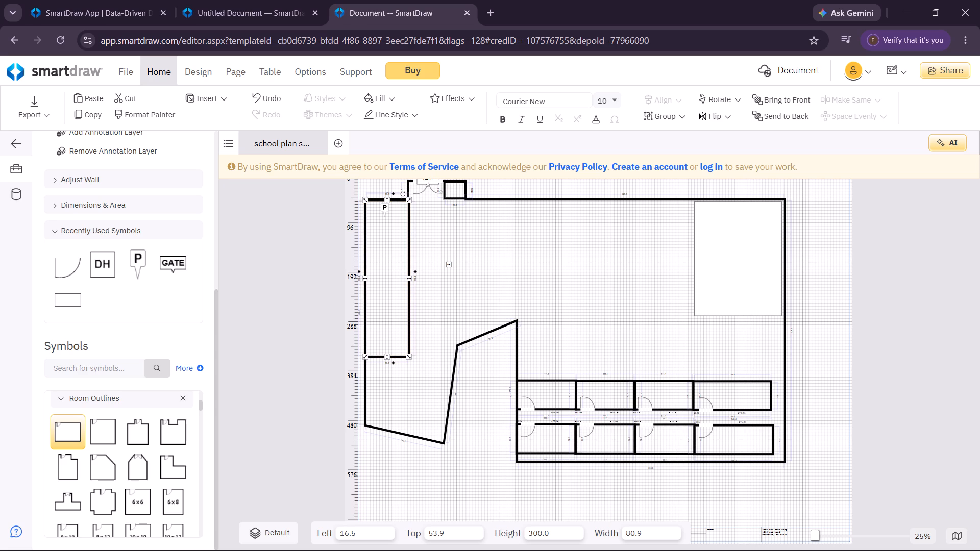
Cut the tall narrow room along the site's left wall out of the plan.
right_click(406, 306)
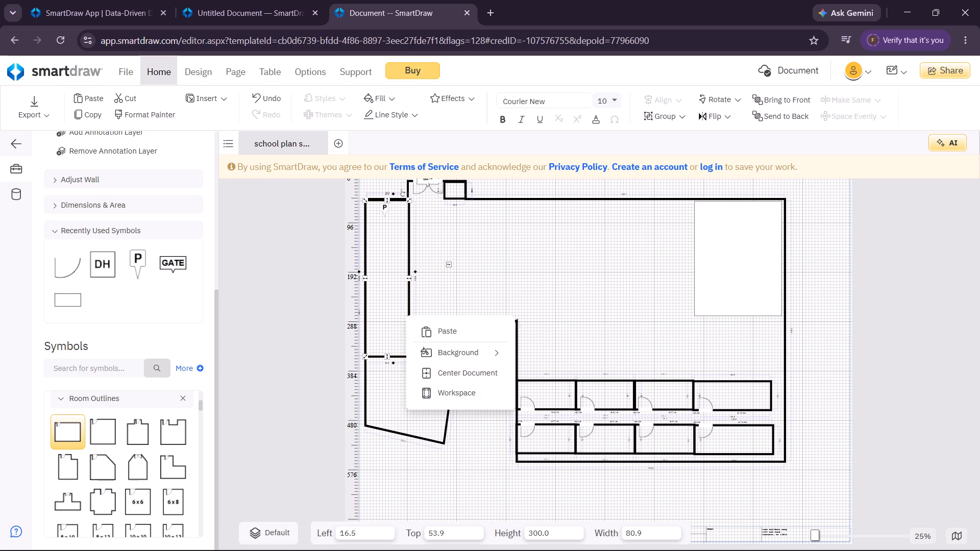
click(405, 259)
click(408, 257)
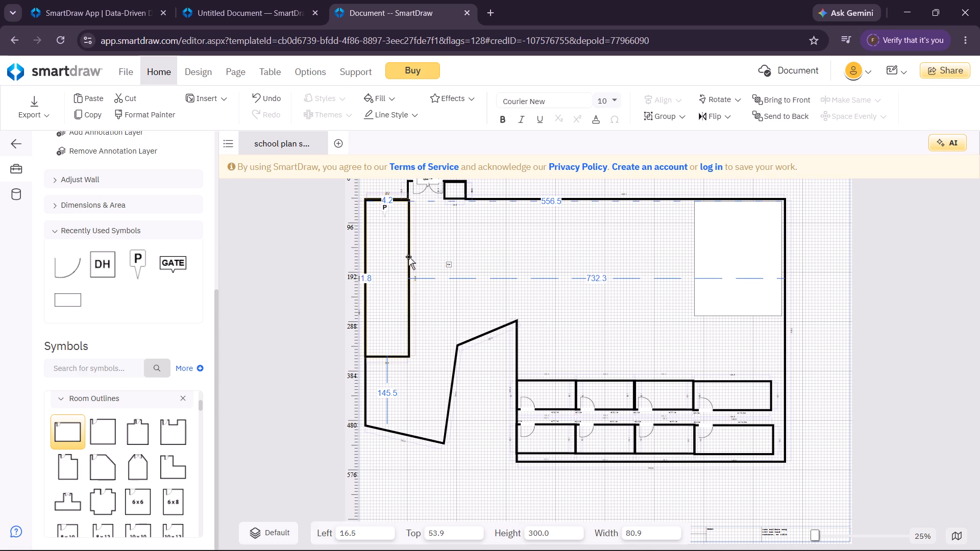
right_click(408, 257)
click(439, 279)
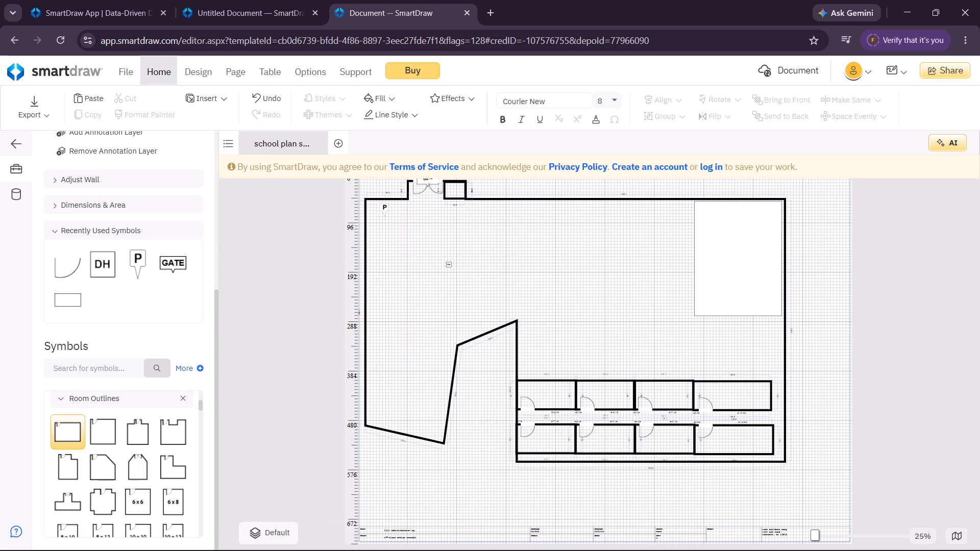
Draw a horizontal line about 81.9 long from the site's left wall, just below the parking symbol P, at about top 94.2.
drag(217, 309, 208, 140)
click(156, 186)
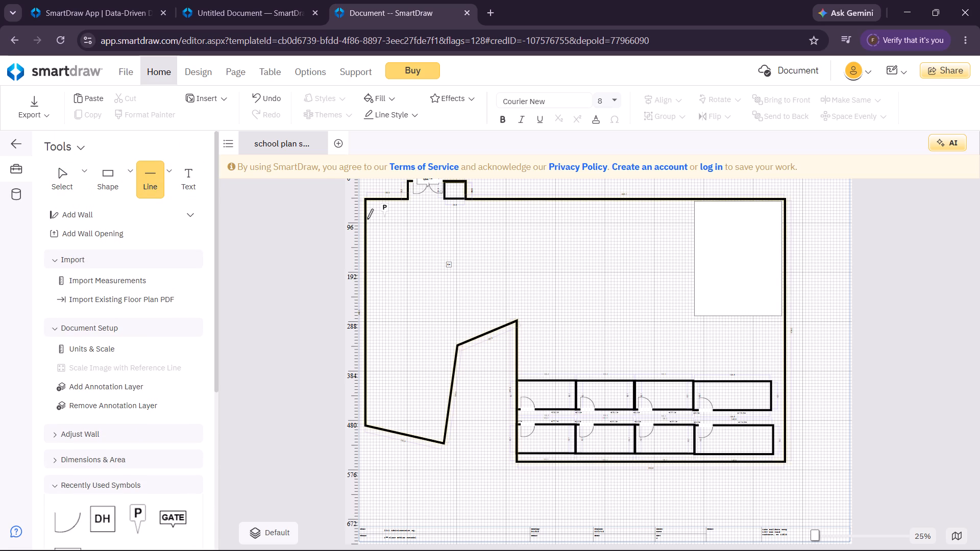
drag(367, 222, 420, 218)
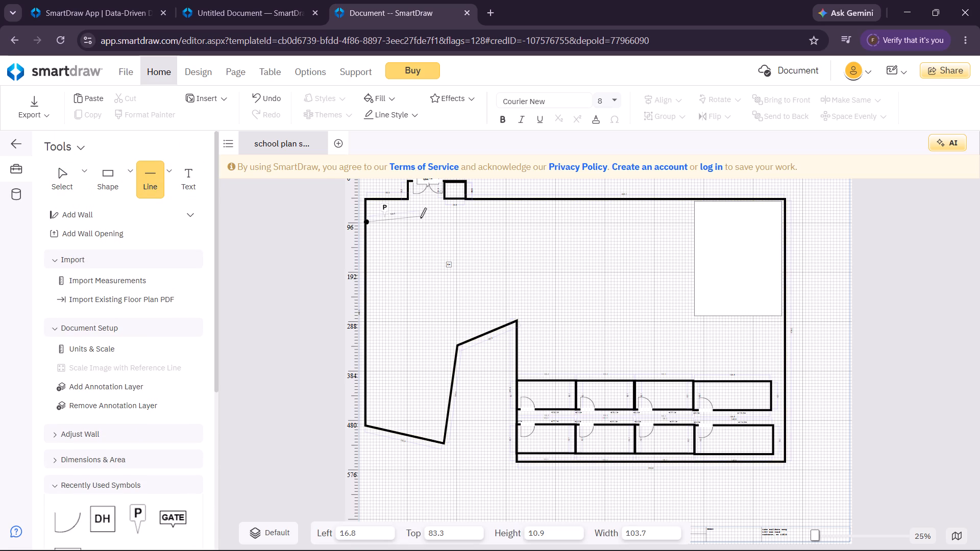
drag(420, 218, 409, 223)
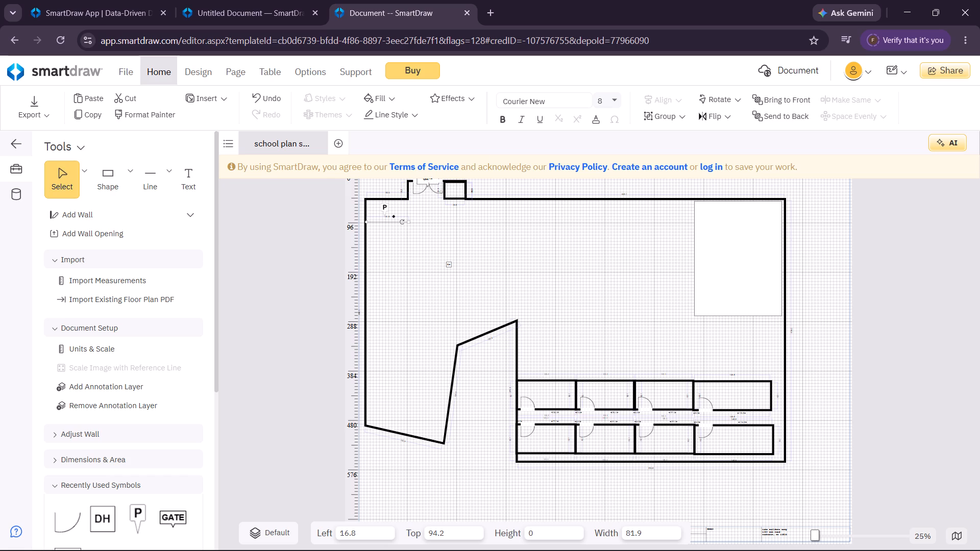
Copy the parking line and place the duplicate against the site's left wall below it, at about left 16.8 and top 138.4.
click(381, 222)
right_click(381, 222)
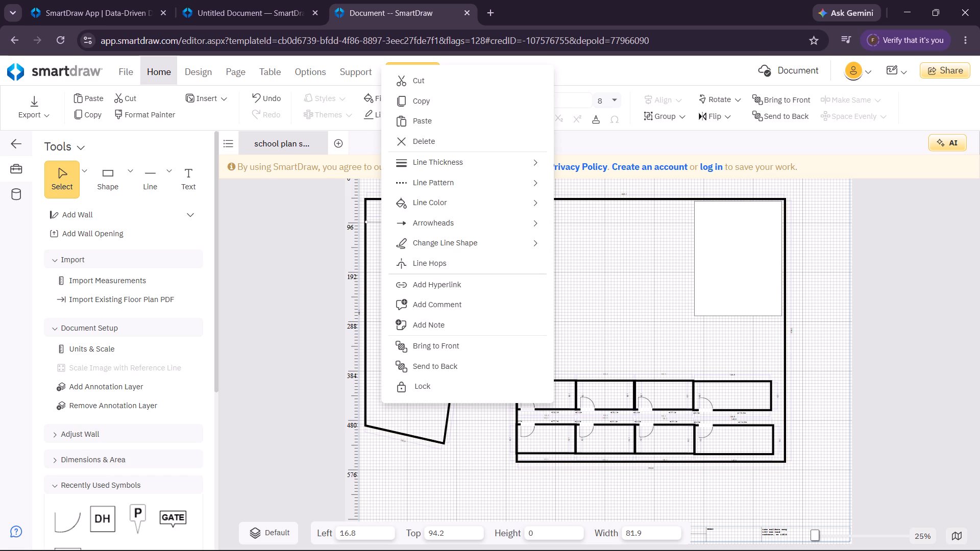
click(444, 107)
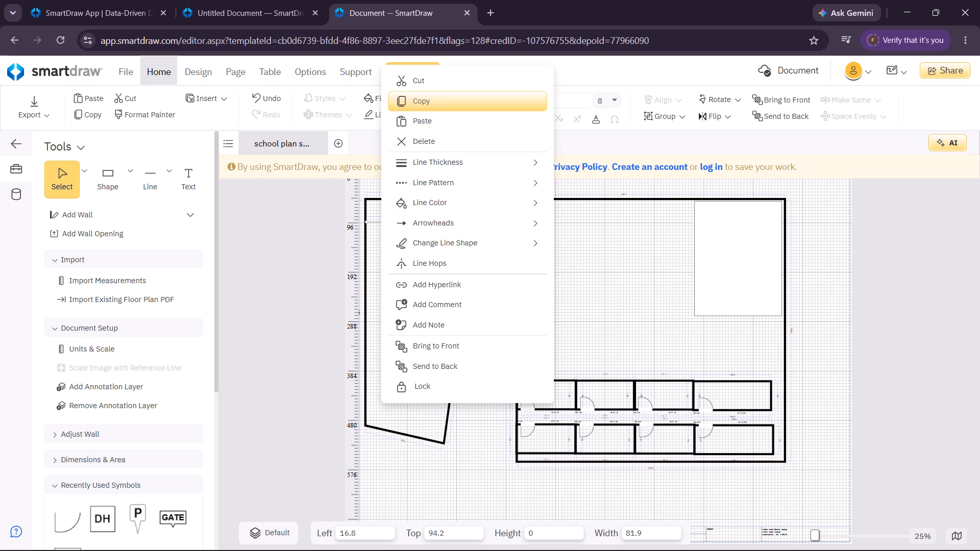
key(ctrl+v)
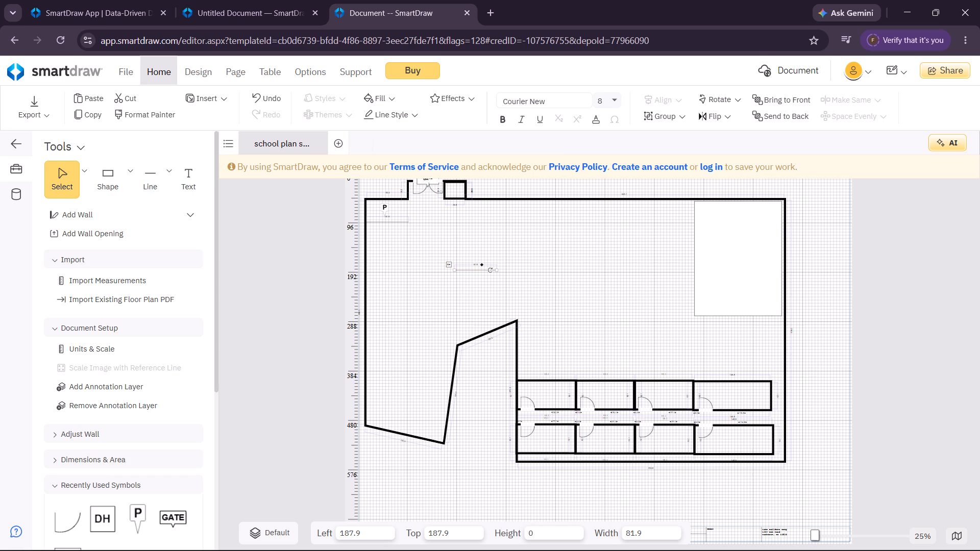
drag(474, 270, 391, 243)
drag(391, 243, 388, 244)
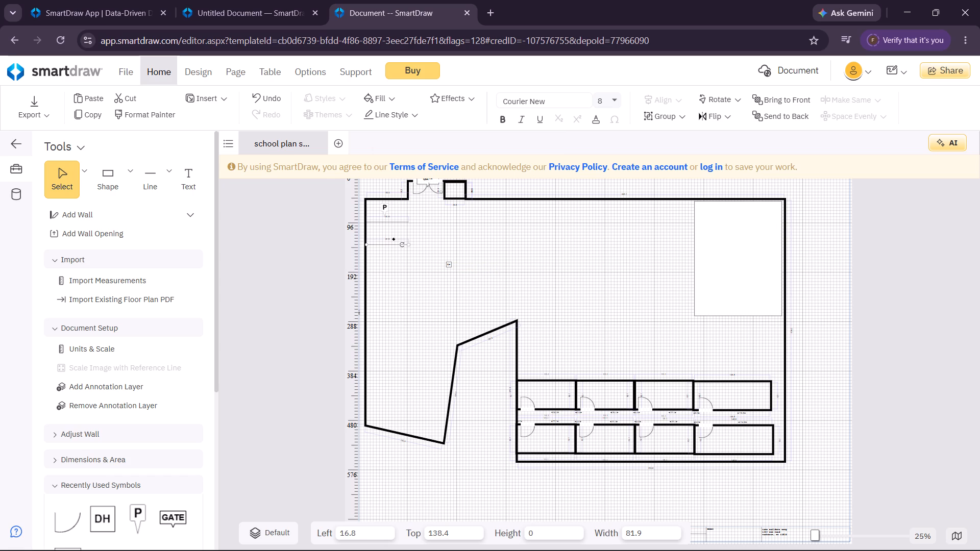
Paste another copy of the parking line and place it against the left wall as the third line, at about top 177.2.
click(398, 284)
key(ctrl+v)
click(473, 278)
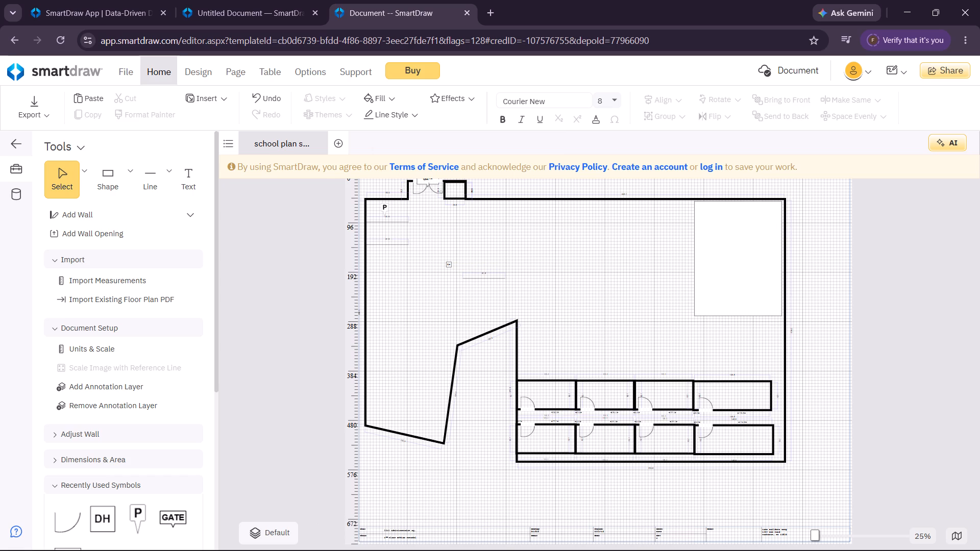
click(473, 278)
click(481, 277)
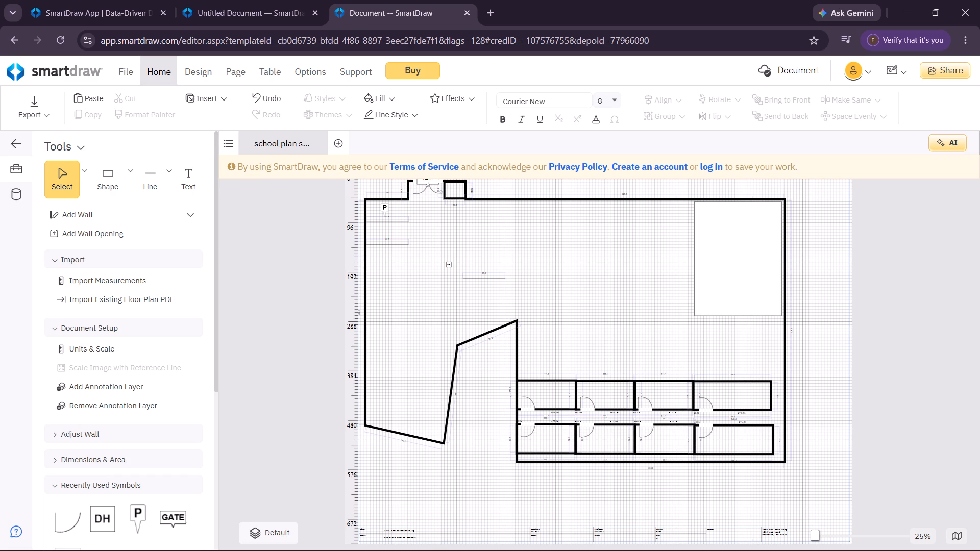
click(484, 278)
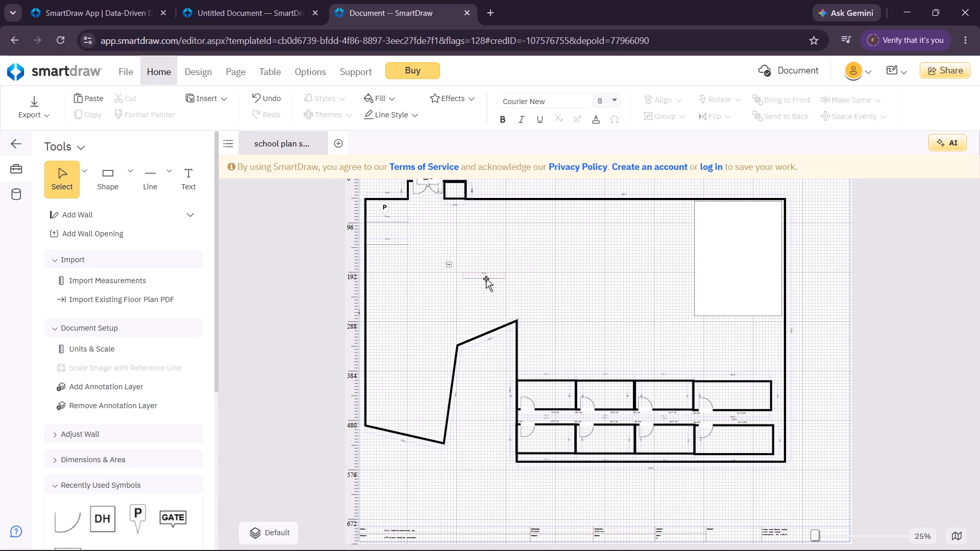
click(486, 279)
drag(486, 279, 404, 265)
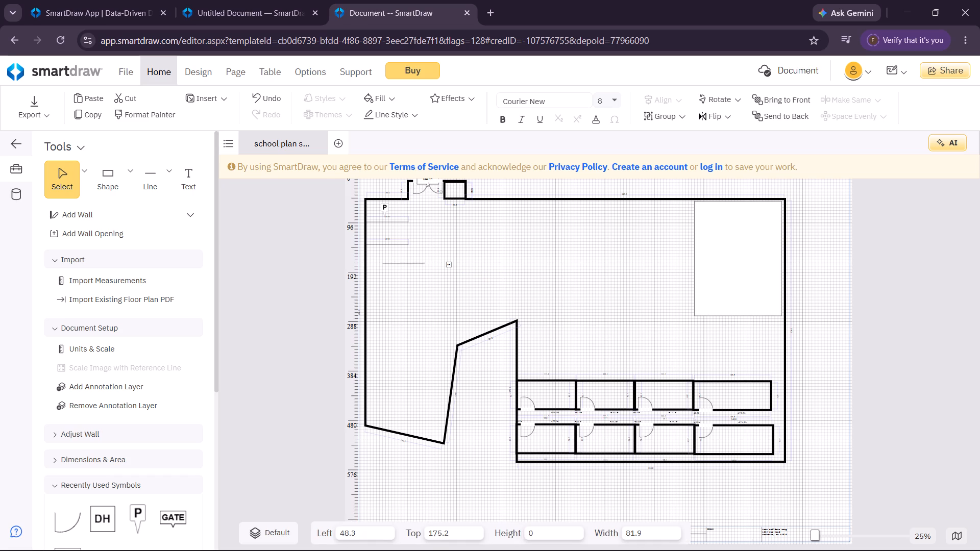
drag(404, 265, 391, 266)
drag(391, 266, 391, 265)
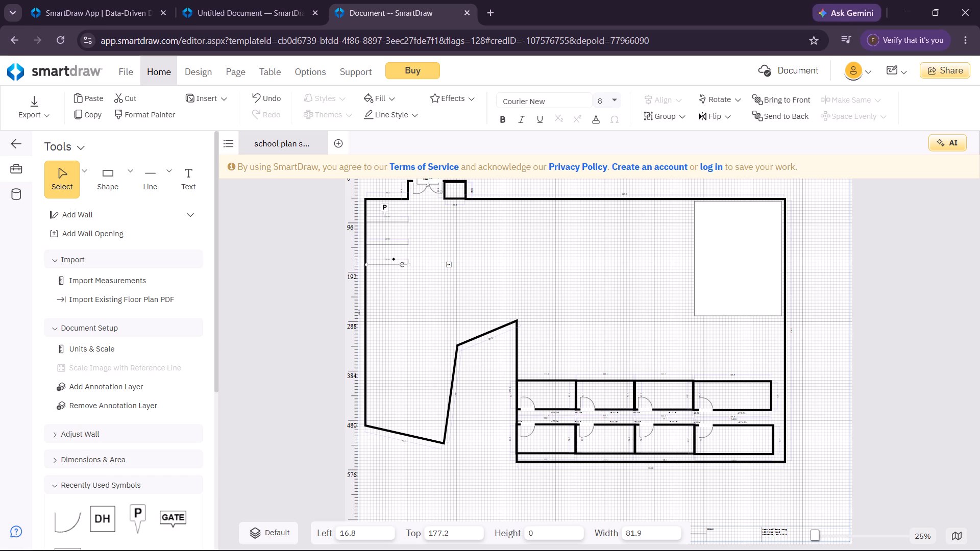